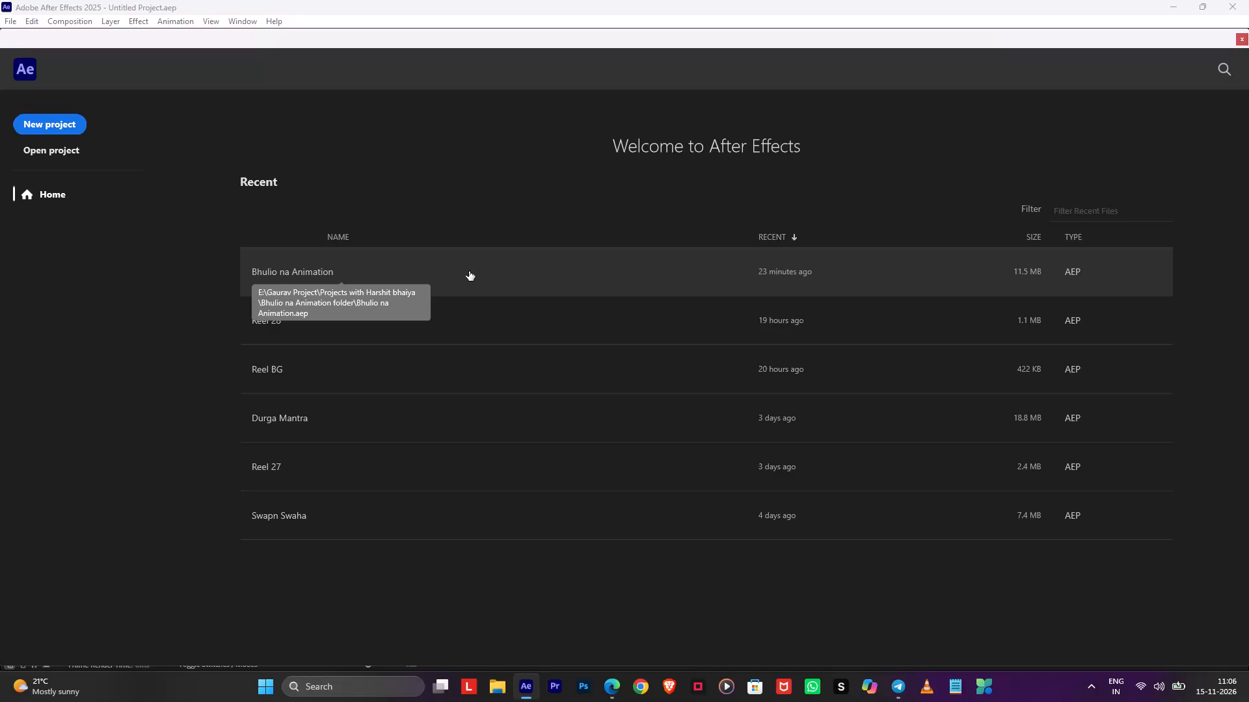
Open the recent project "Bhulio na Animation".
click(493, 261)
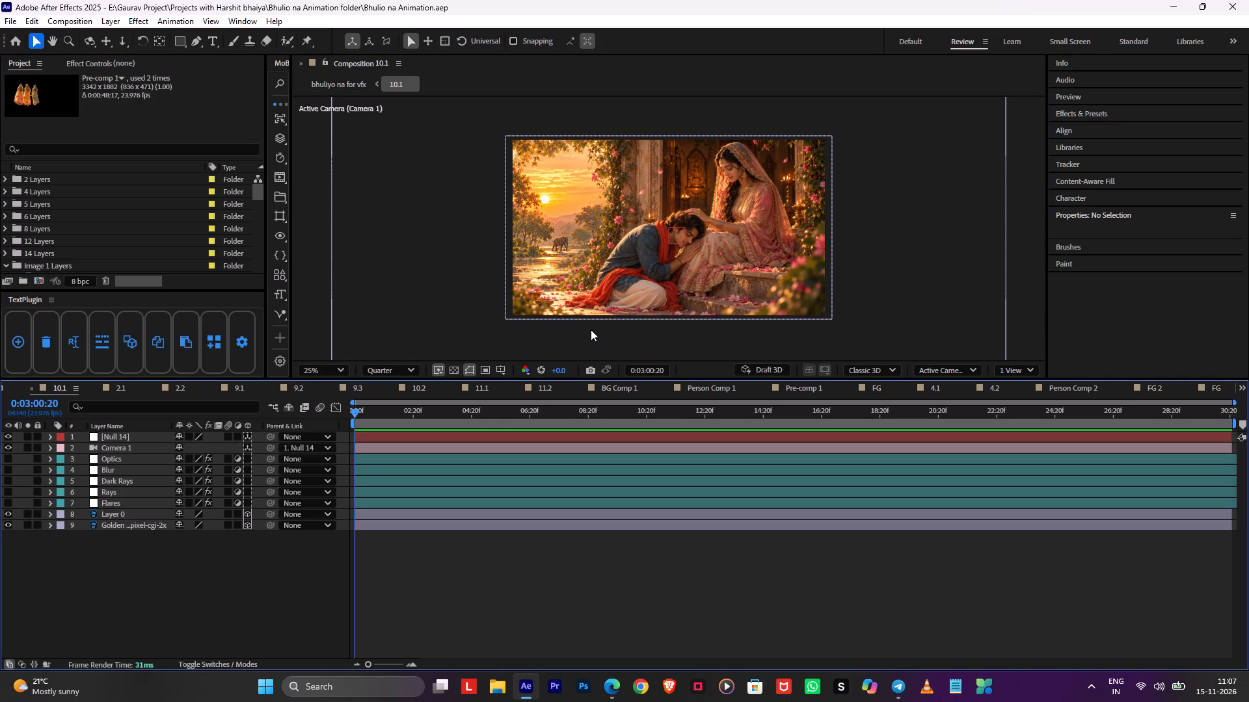
Reveal the Position properties of Layer 0 and the Golden River background layer in composition 10.1.
click(370, 437)
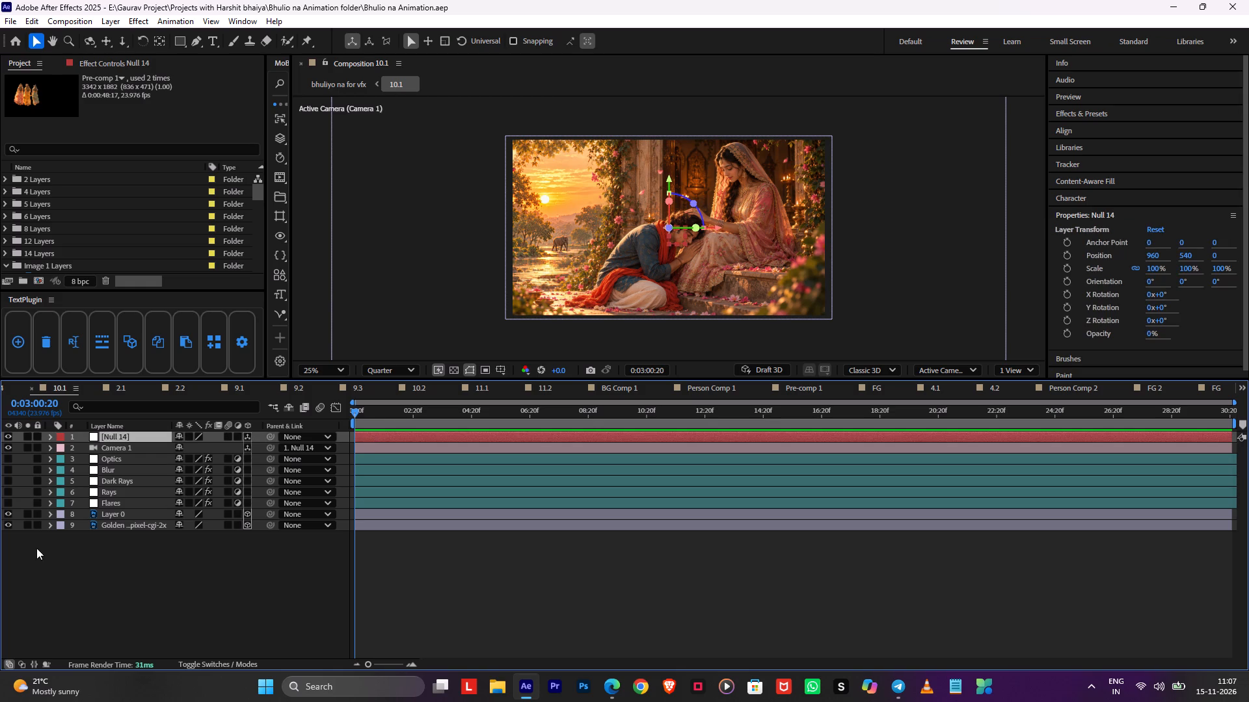
click(120, 507)
shift+click(112, 525)
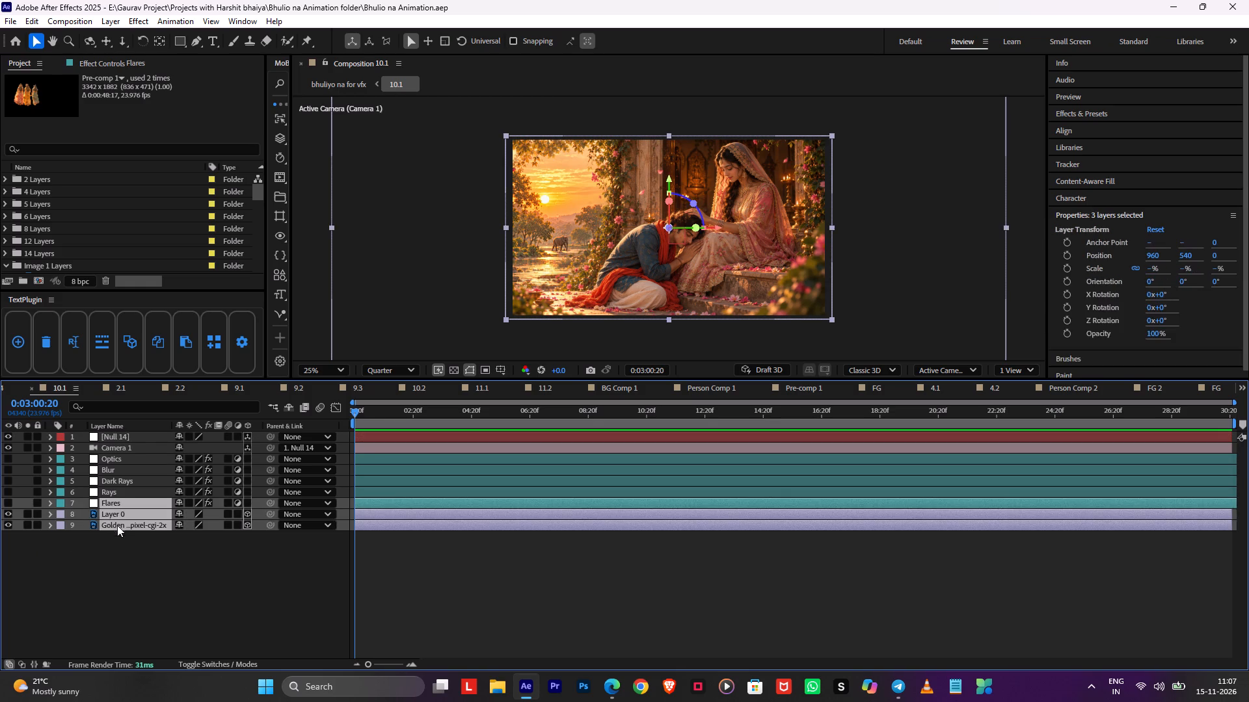
click(117, 539)
click(119, 517)
shift+click(119, 525)
key(p)
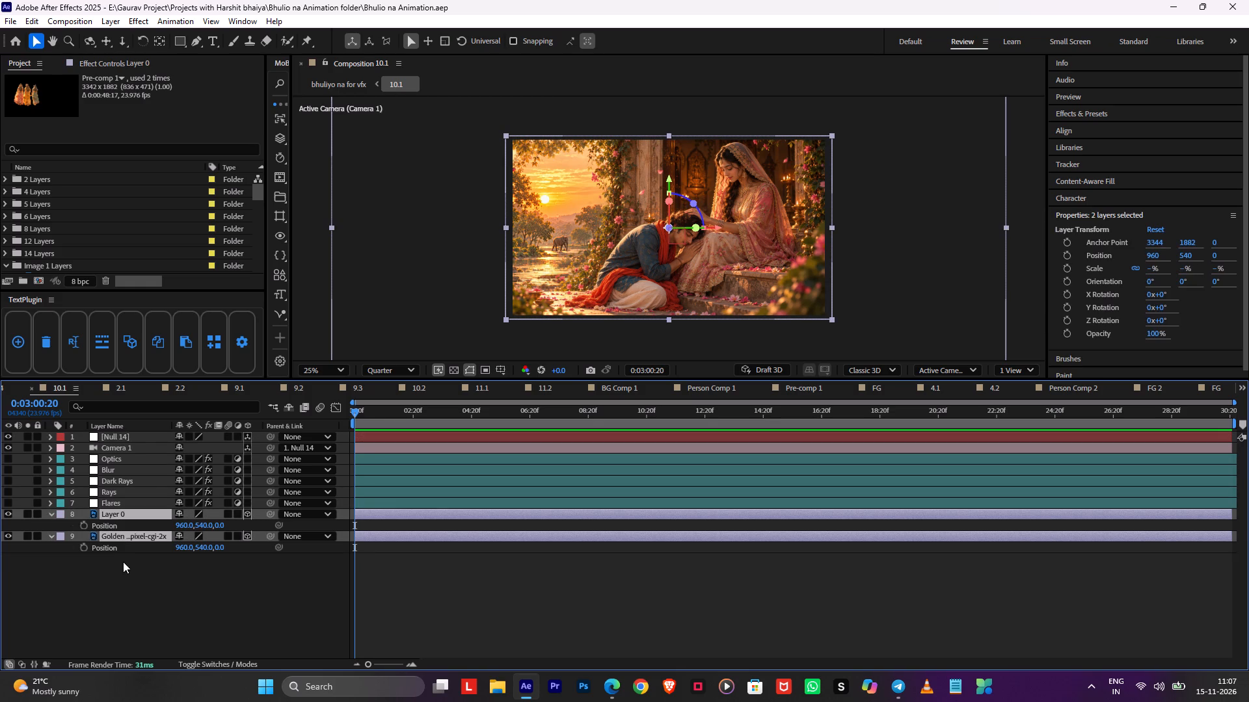
click(123, 562)
Pre-compose the Golden River background layer as "bg", moving all attributes into the new composition.
click(111, 538)
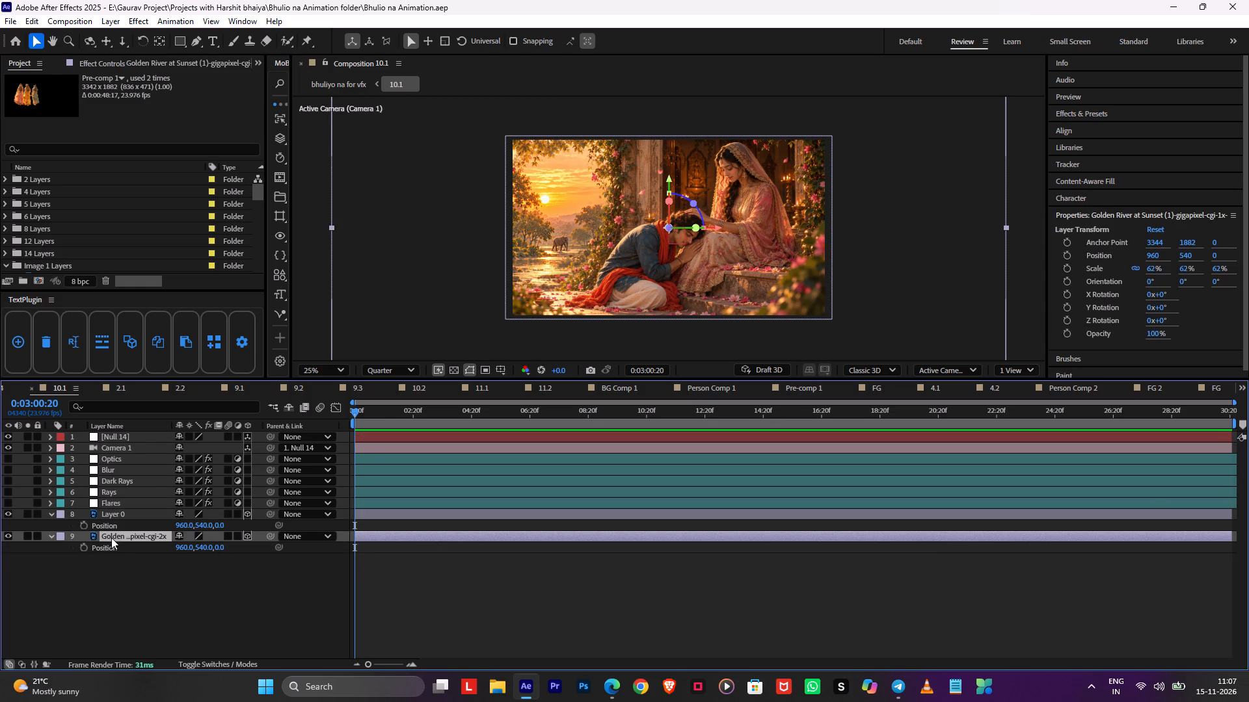
key(ctrl+shift+c)
click(515, 348)
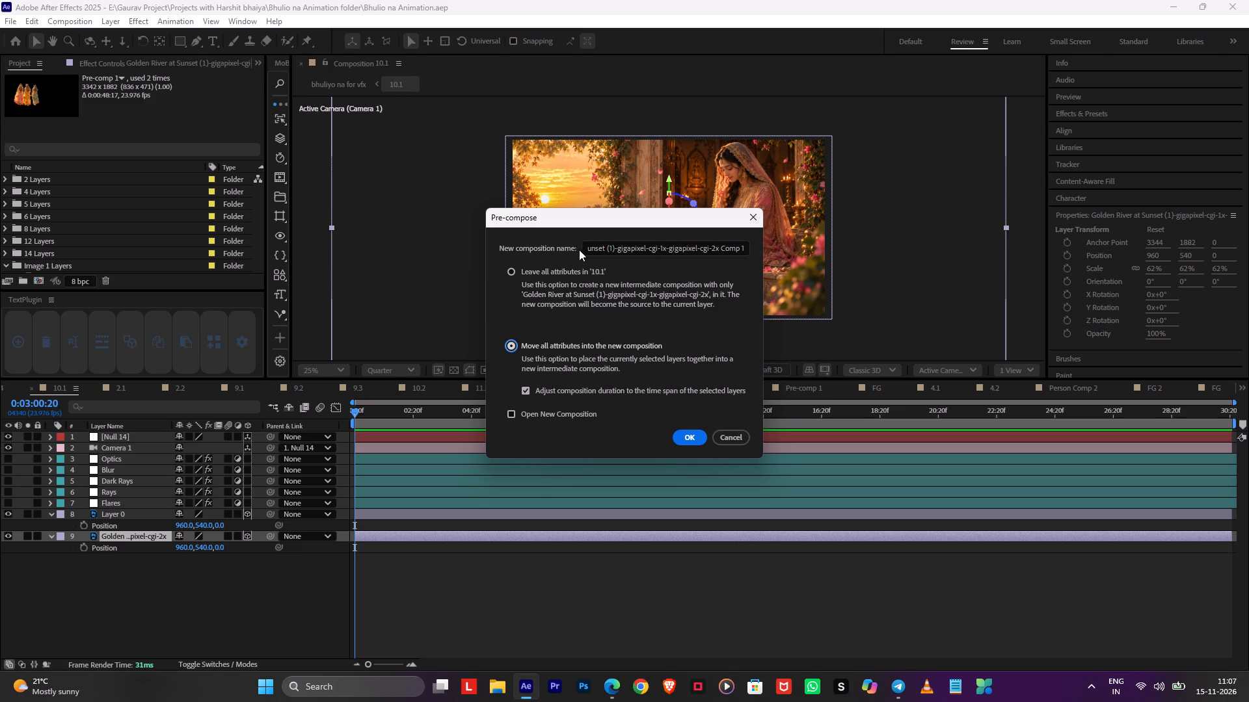
triple_click(602, 248)
click(602, 248)
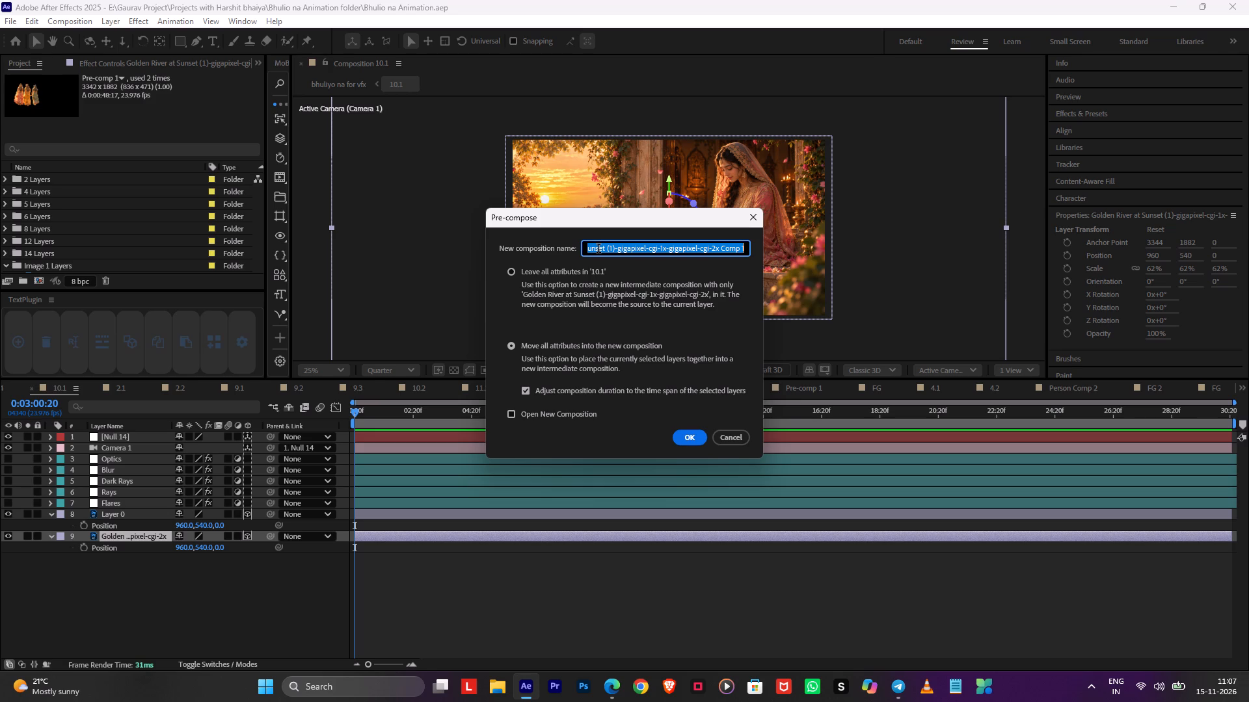
text(bg)
key(Return)
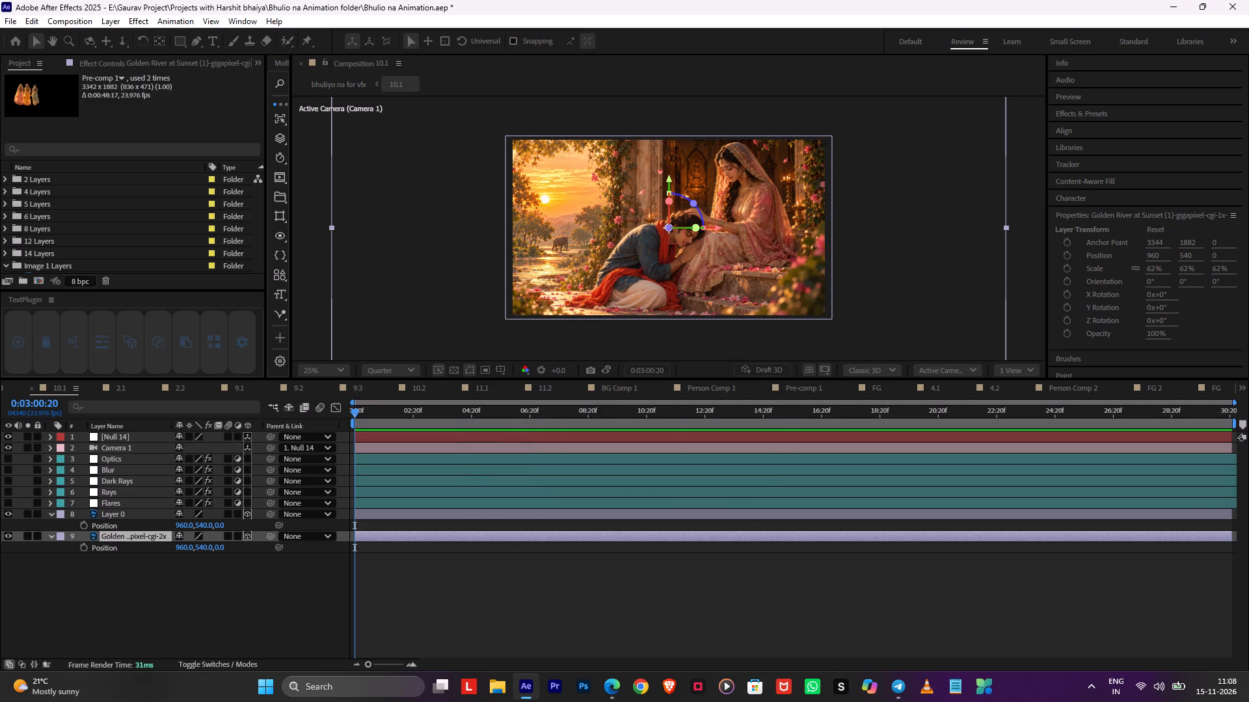
Make the bg layer a 3D layer.
click(250, 533)
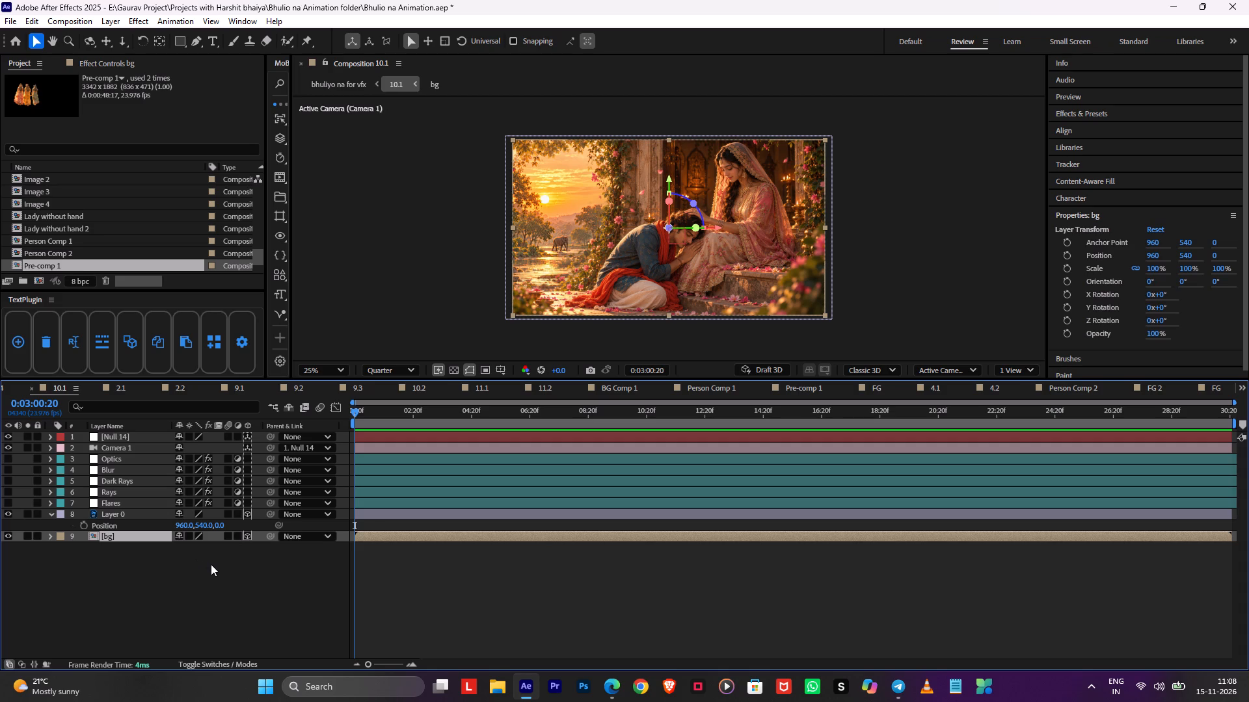
Nudge the bg layer horizontally to an X position of 940.
key(slash)
key(slash)
key(slash)
key(slash)
key(slash)
key(slash)
key(slash)
key(slash)
key(slash)
key(slash)
key(slash)
key(slash)
key(slash)
key(slash)
key(slash)
key(slash)
key(slash)
key(slash)
key(slash)
key(slash)
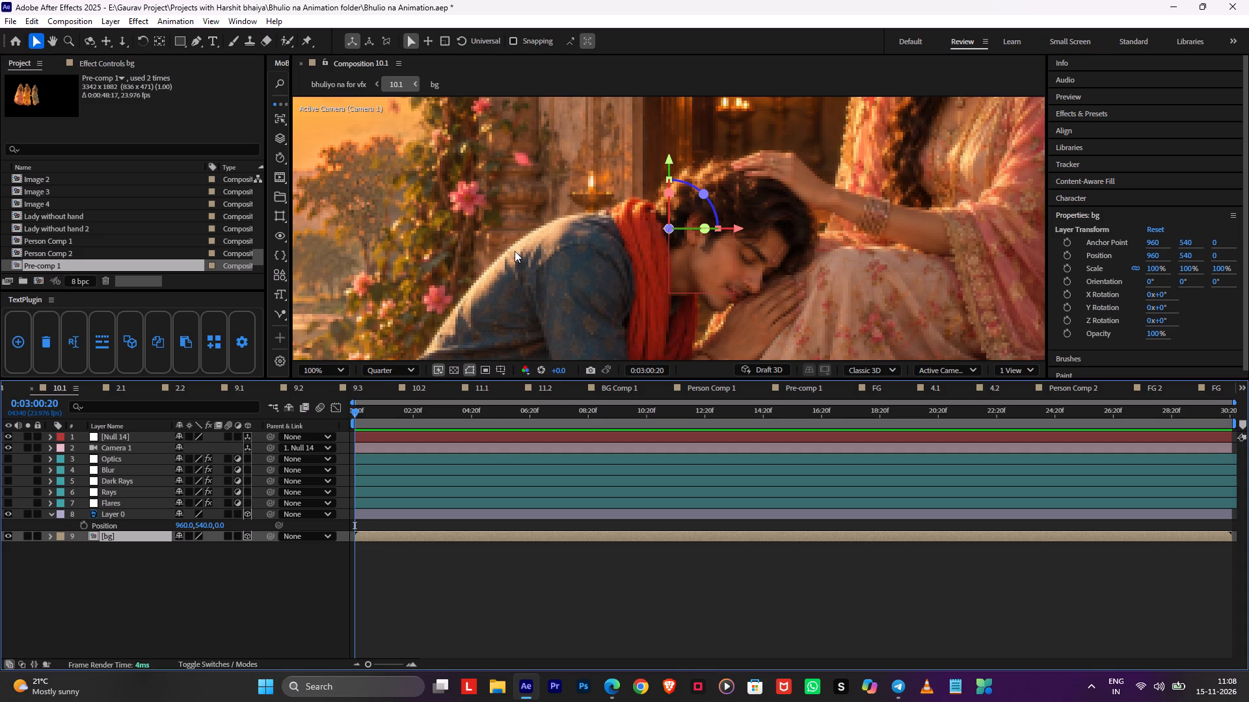
scroll(515, 248, down, 1)
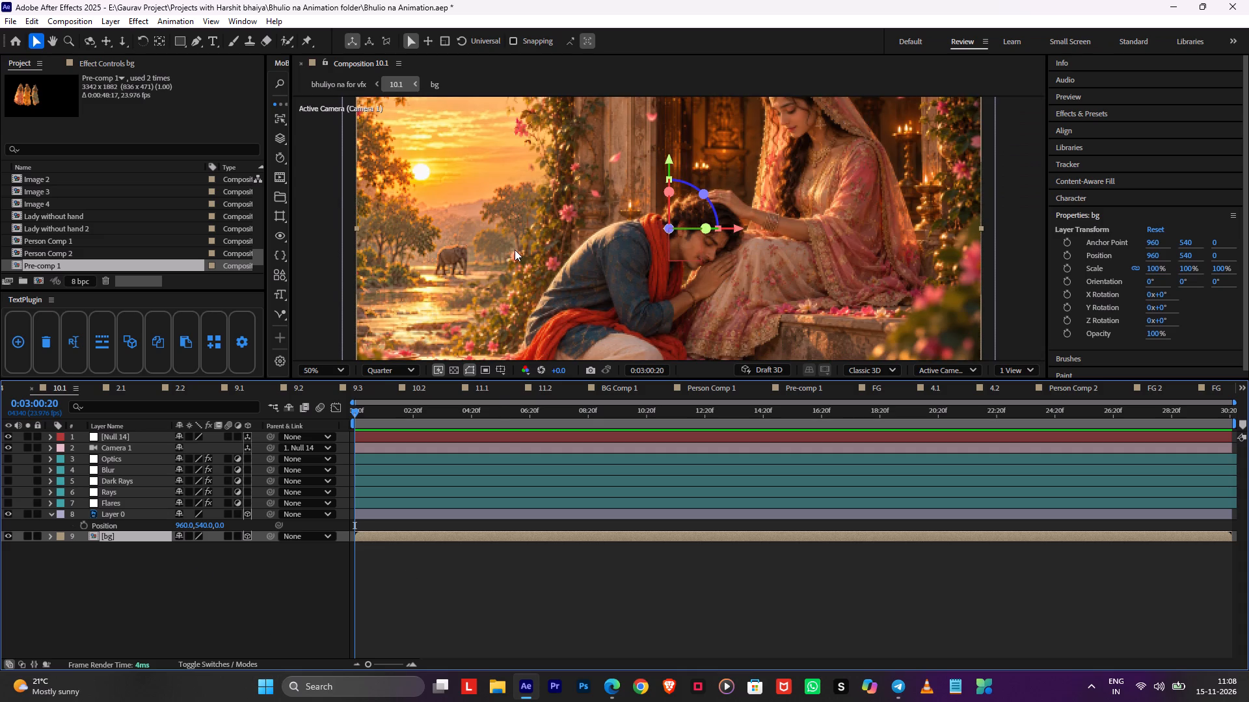
key(shift+Left)
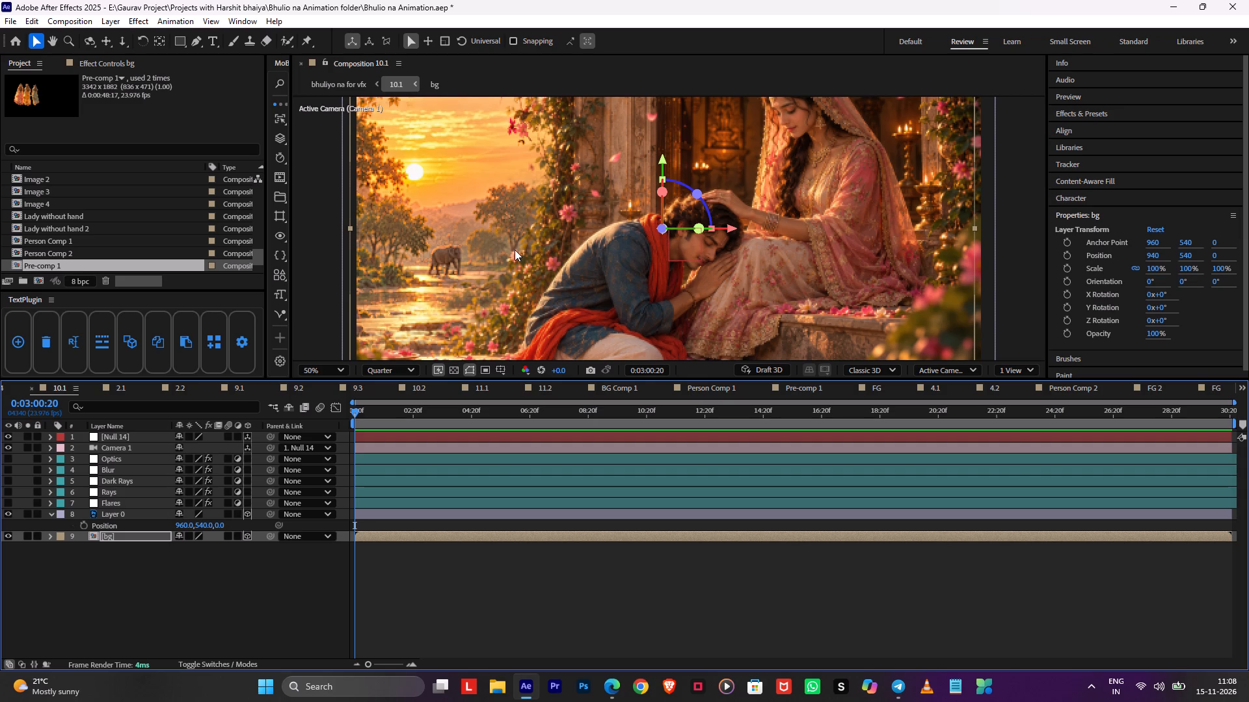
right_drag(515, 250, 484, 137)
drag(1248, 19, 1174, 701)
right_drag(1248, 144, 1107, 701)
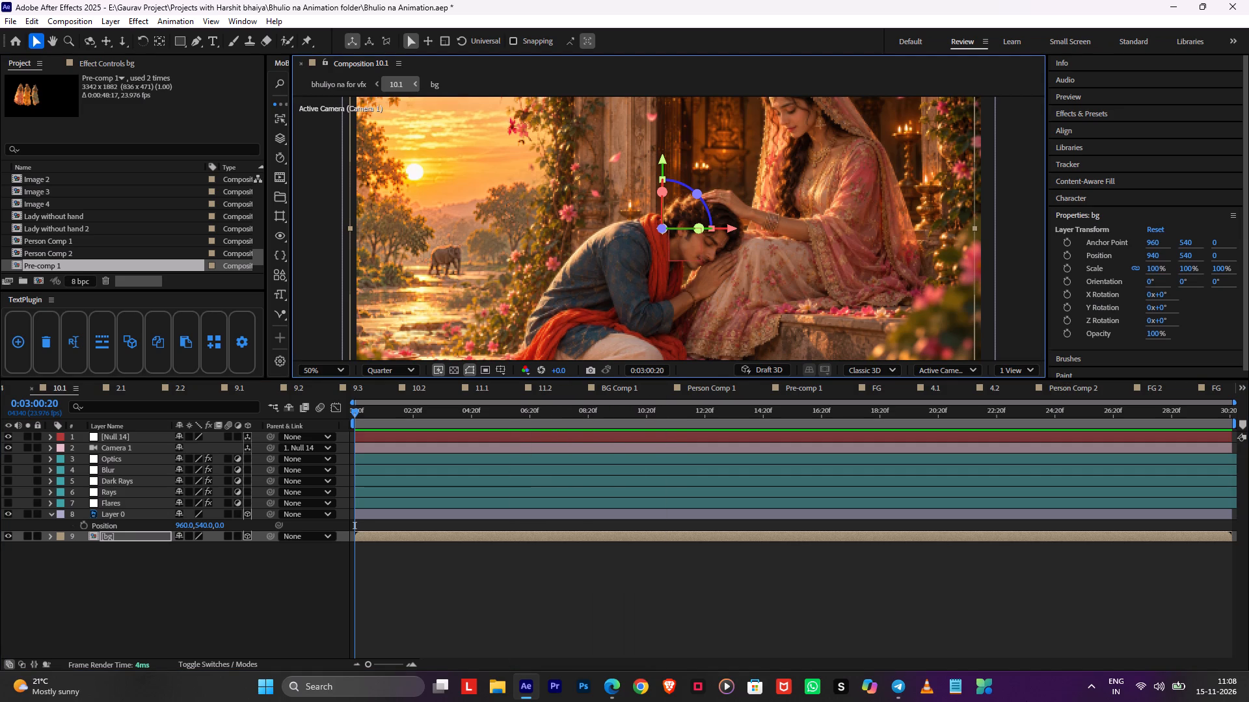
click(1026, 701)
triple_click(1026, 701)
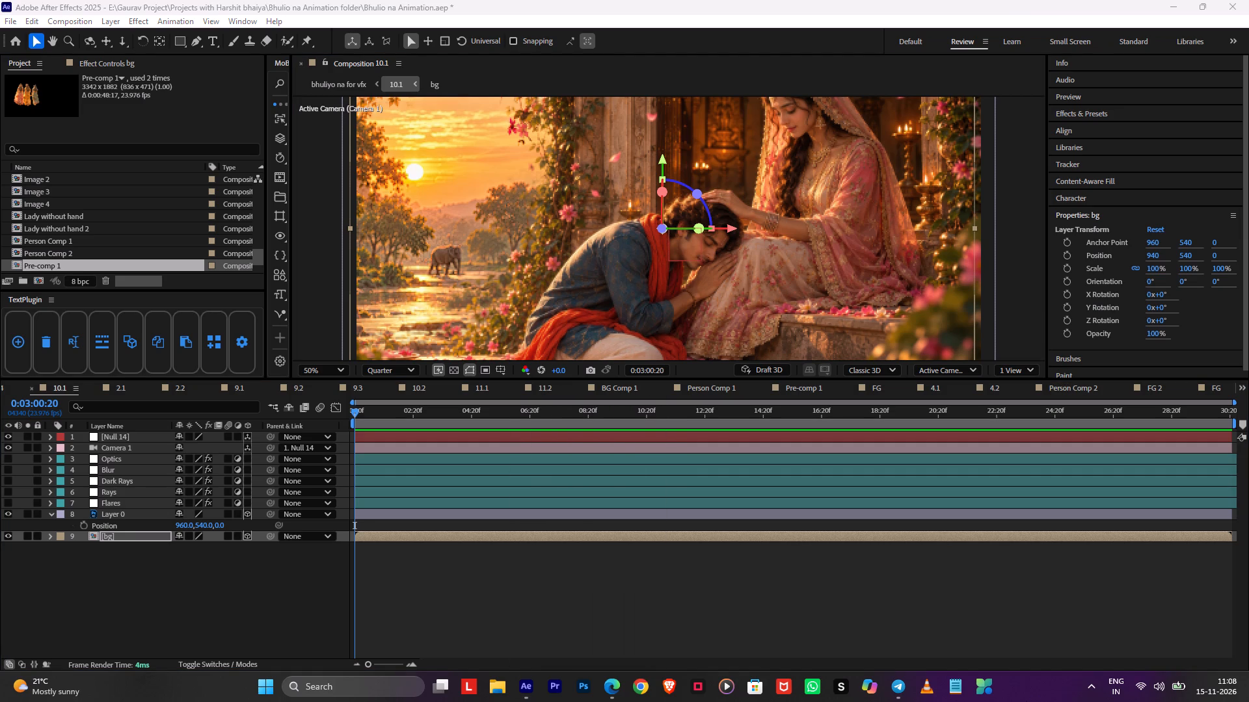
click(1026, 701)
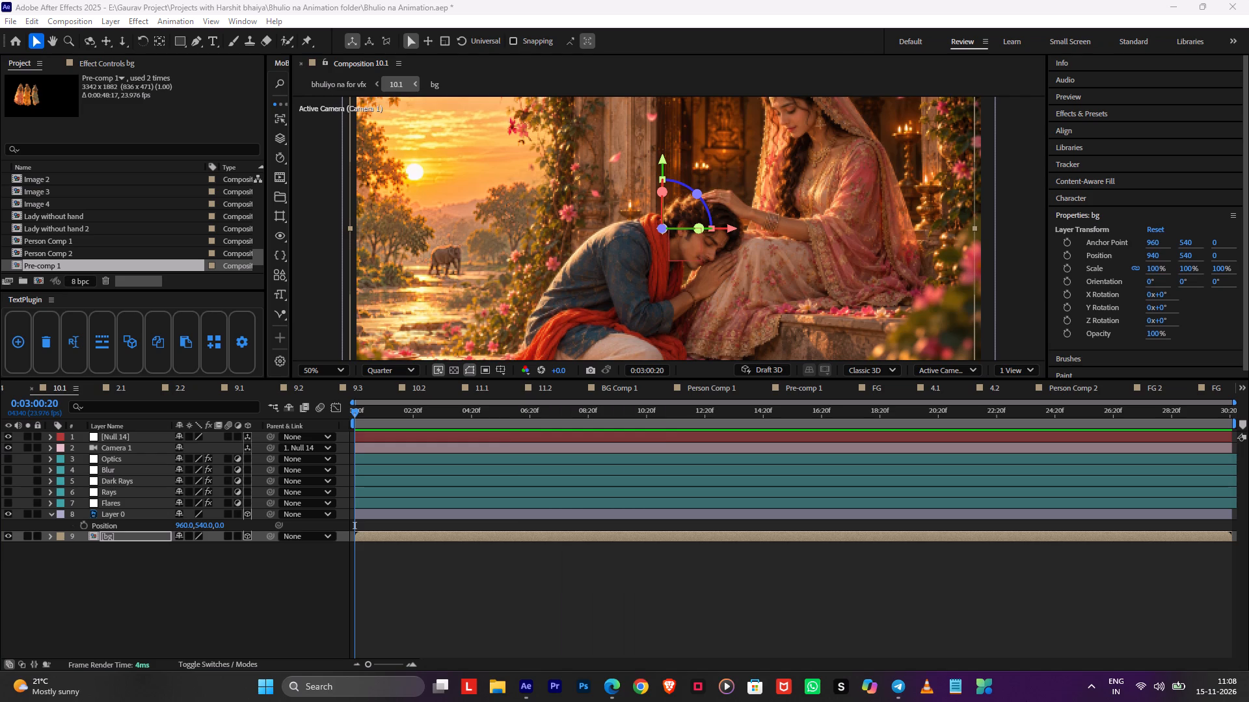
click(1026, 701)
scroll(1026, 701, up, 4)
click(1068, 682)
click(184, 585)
Set the Z position of the bg layer to 3000 and of Layer 0 to 2000.
click(128, 541)
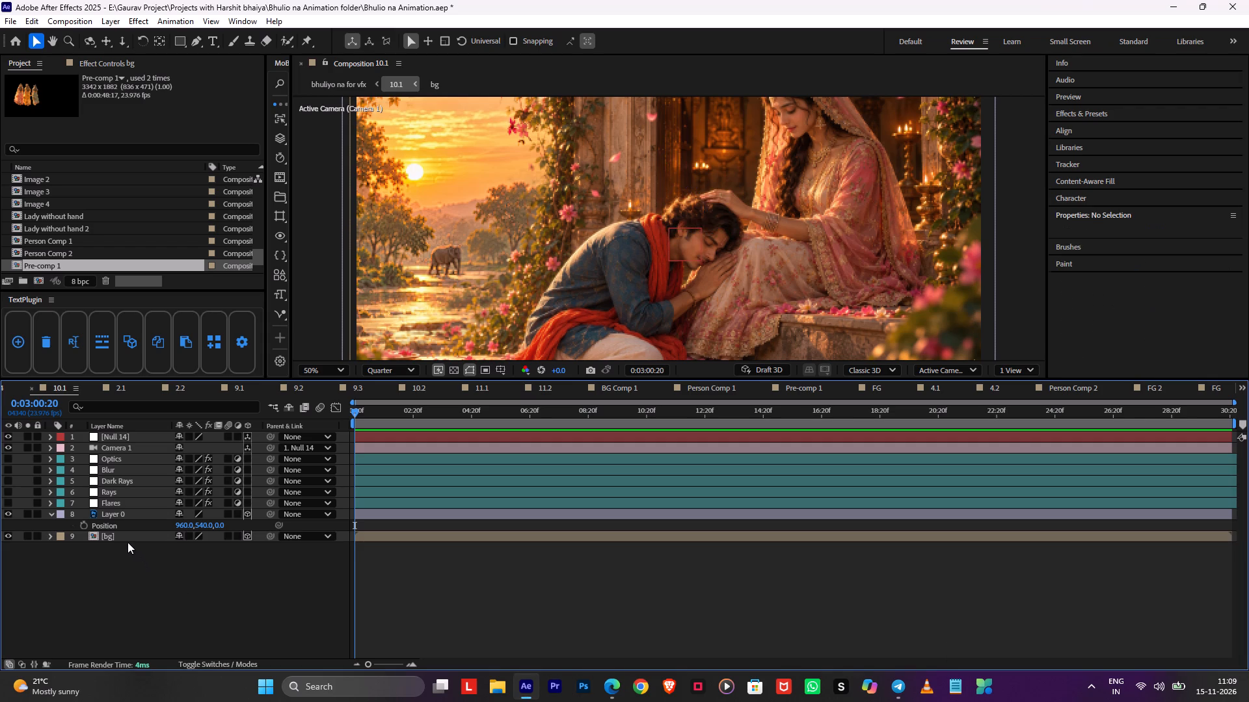
shift+click(133, 515)
key(p)
click(169, 580)
click(222, 551)
text(3000)
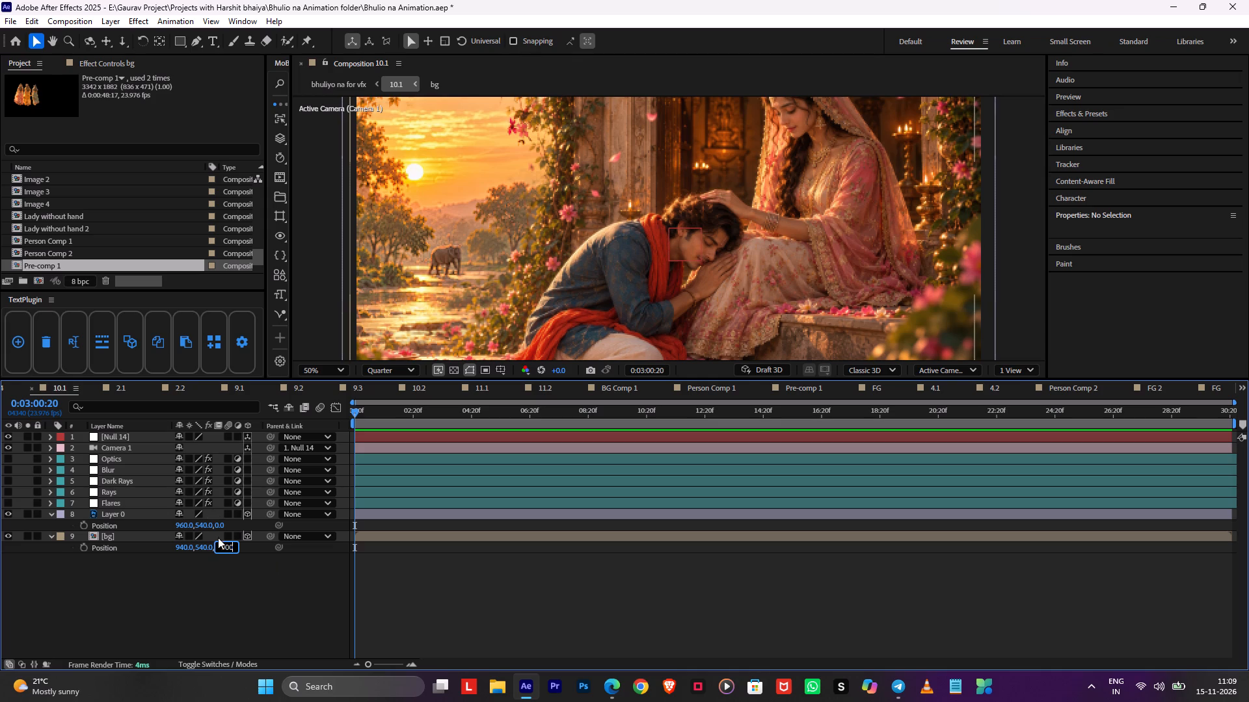
click(220, 528)
text(2000)
click(446, 567)
Scale the bg layer up to 269% so it fills the camera frame.
click(414, 507)
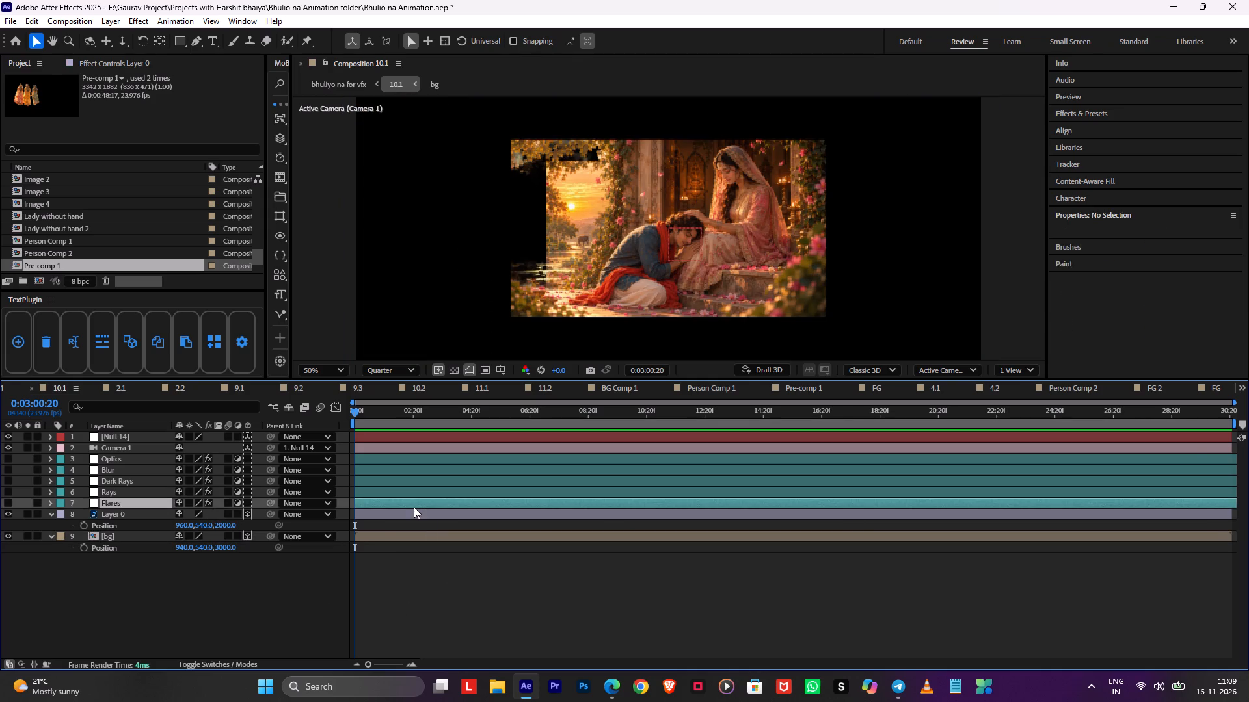
click(402, 519)
shift+click(392, 535)
key(s)
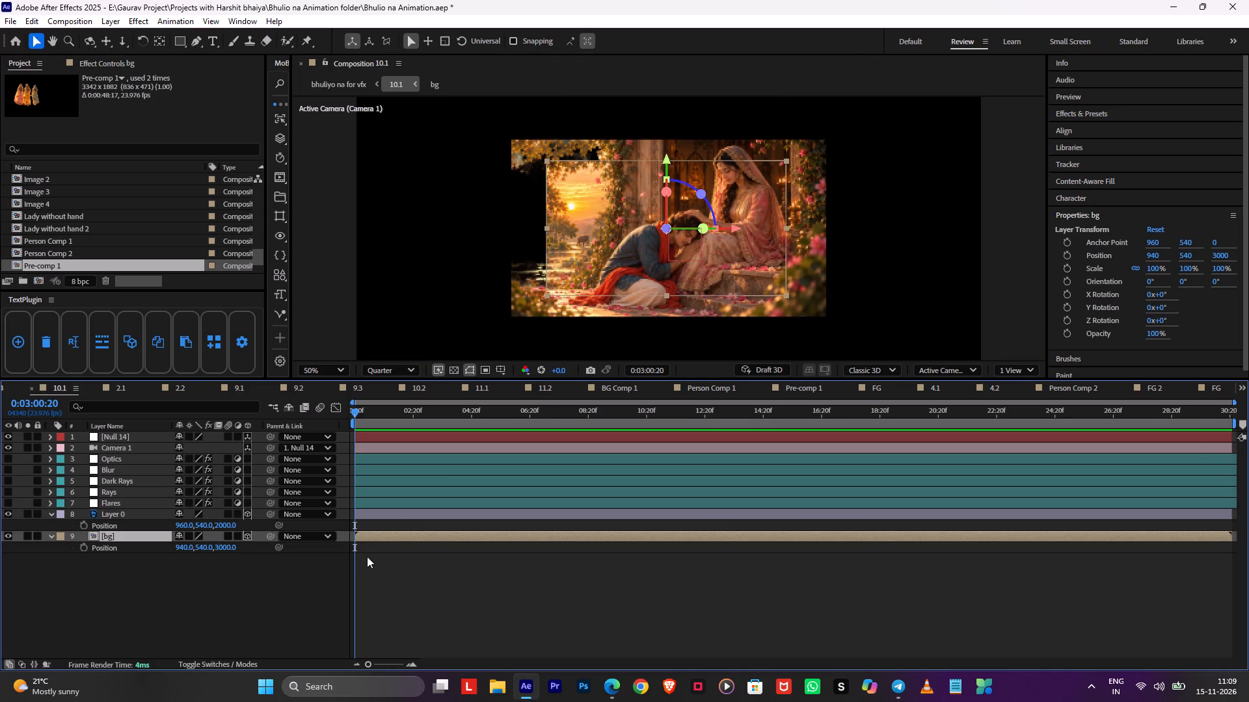
click(375, 565)
drag(232, 545, 291, 545)
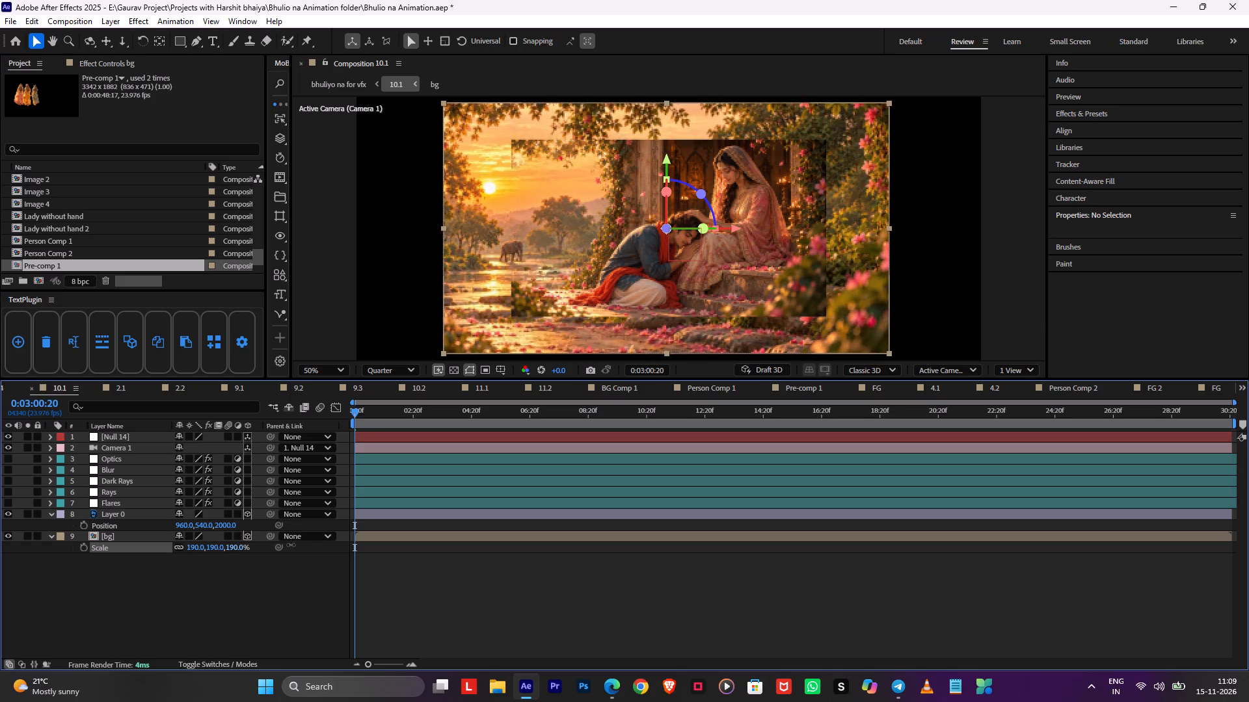
drag(291, 545, 340, 543)
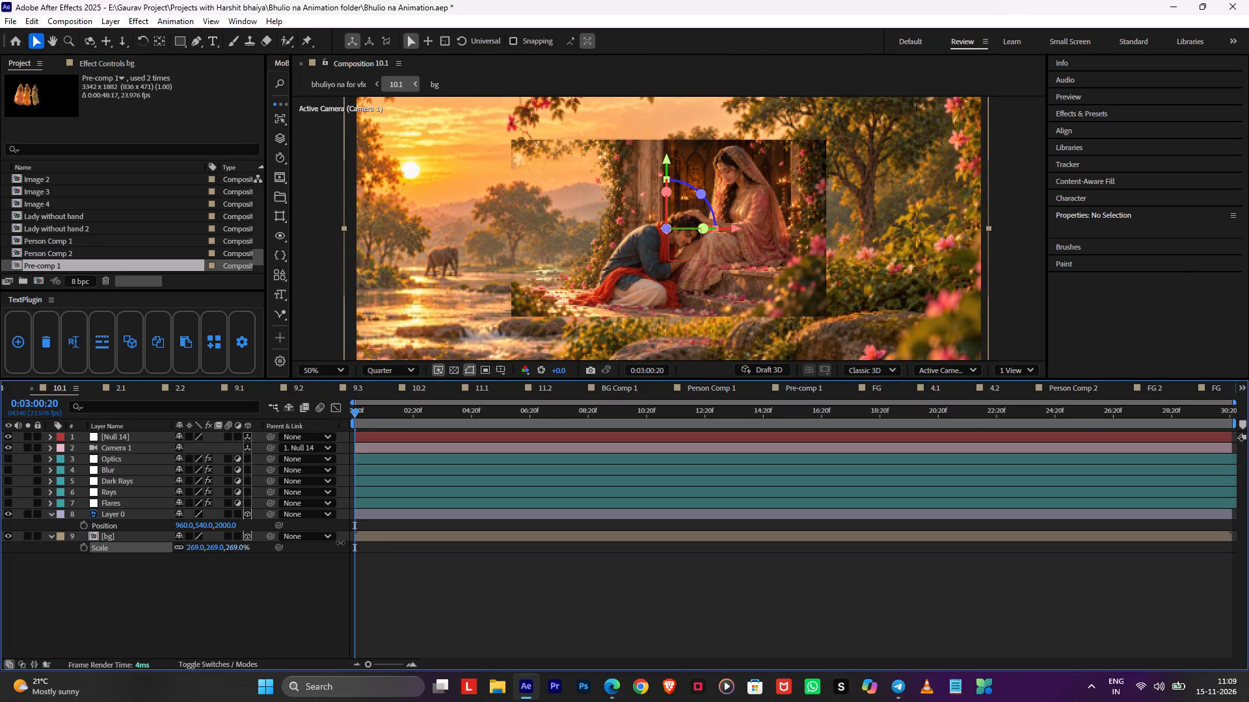
Scale Layer 0 to 62% so the couple fills the frame again.
click(146, 515)
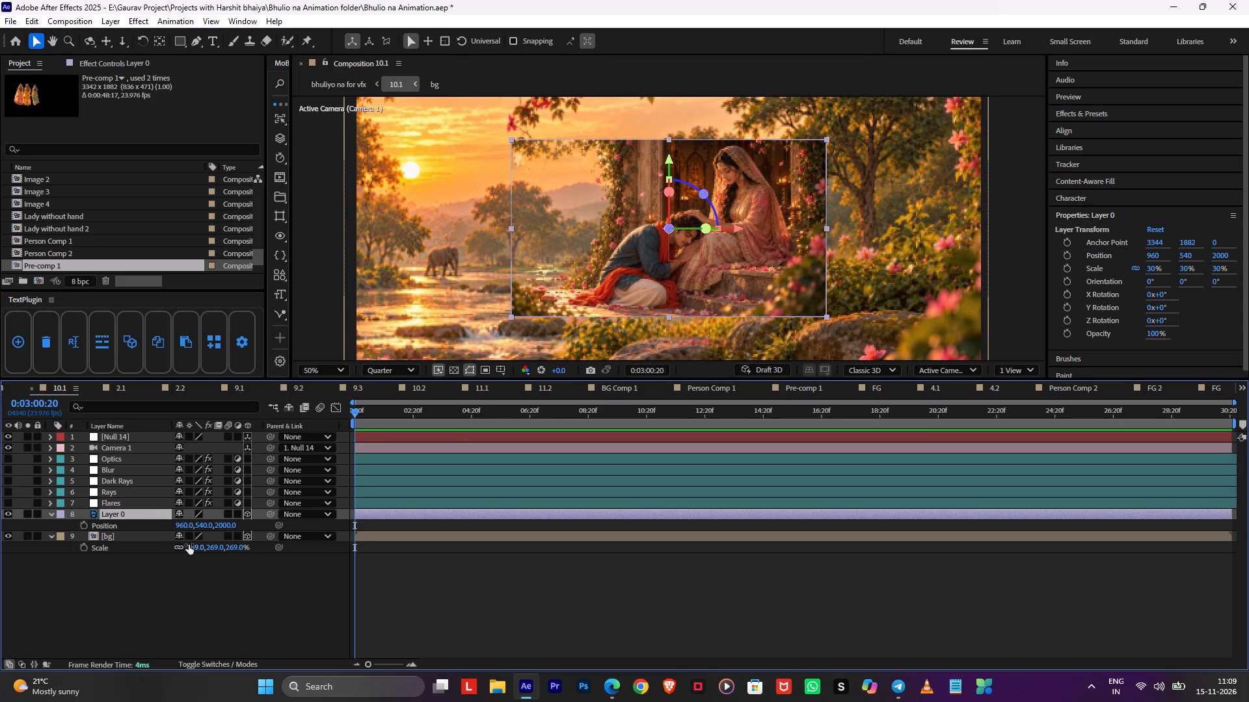
key(s)
scroll(605, 291, down, 1)
click(232, 526)
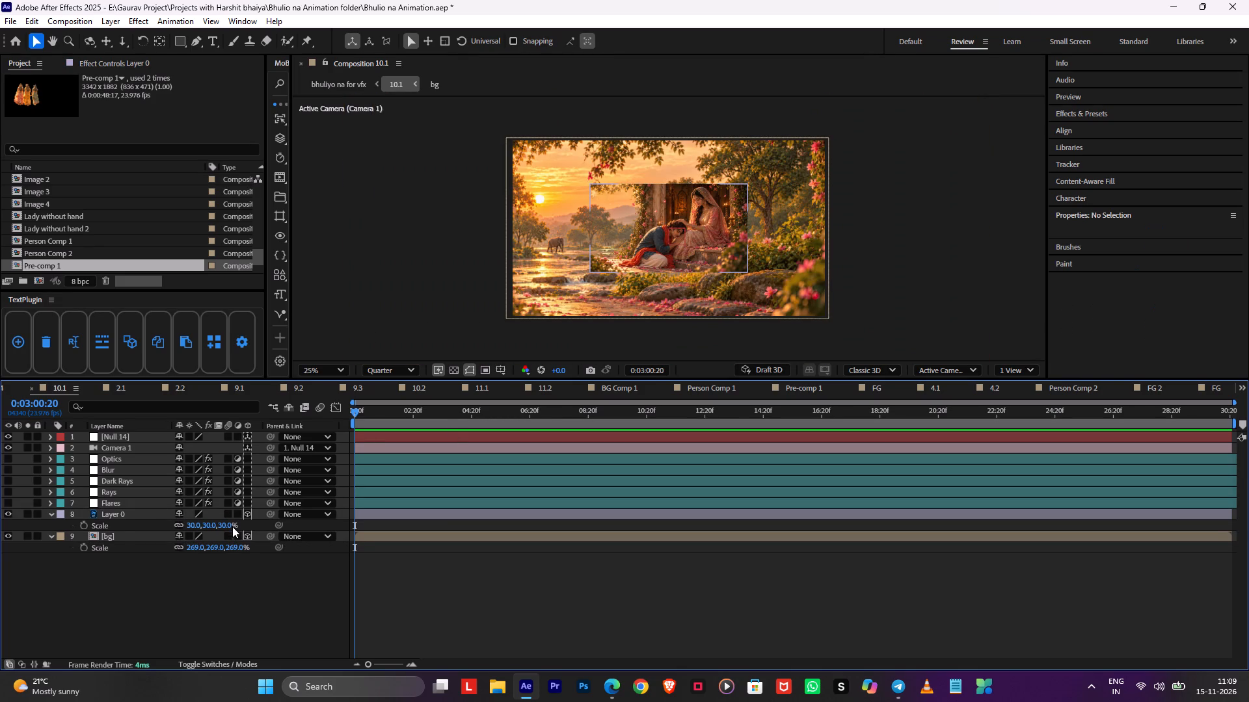
drag(227, 523, 258, 528)
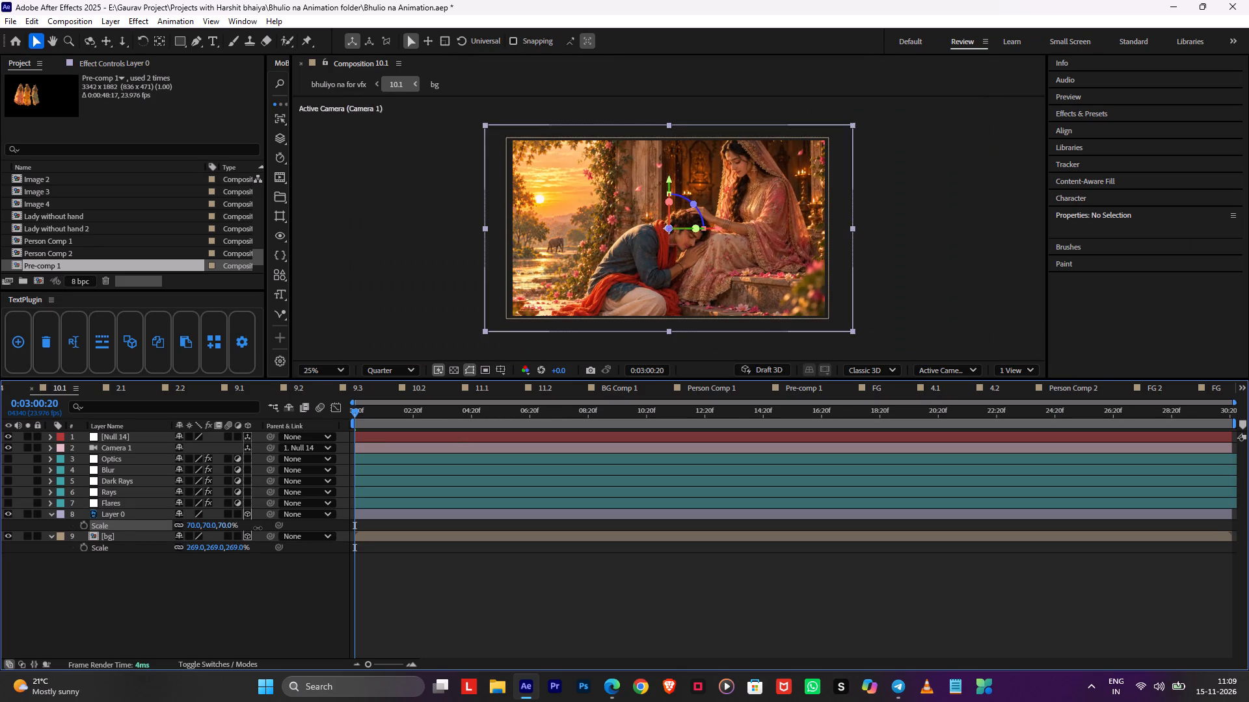
drag(258, 528, 254, 530)
Add a Position keyframe on Null 14 at the composition's start and set it to 1045, 633, 2441.
click(439, 434)
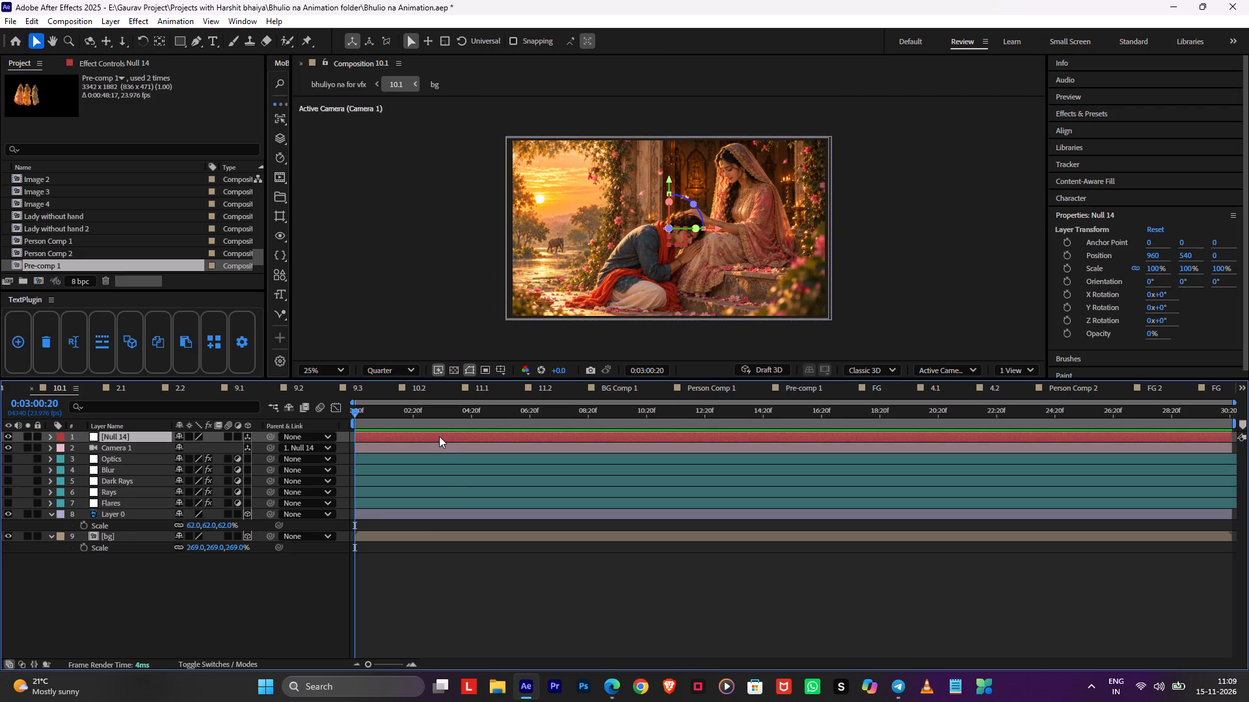
key(p)
click(84, 450)
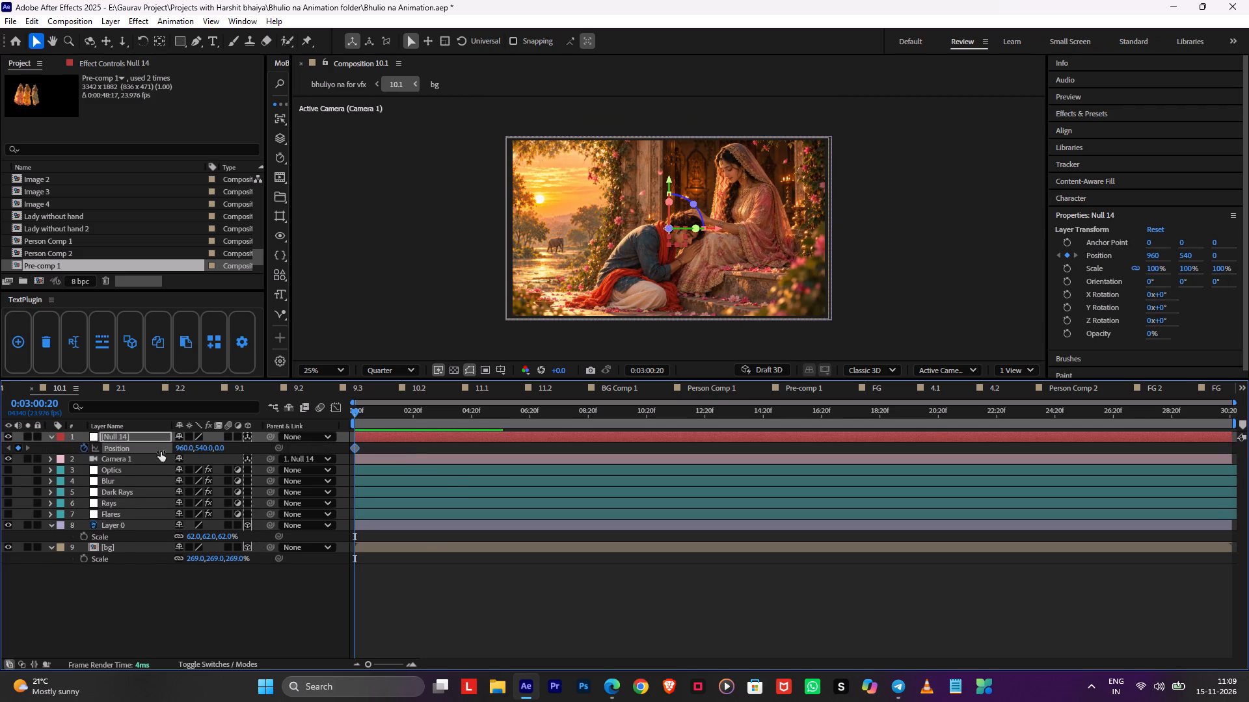
drag(219, 445, 980, 417)
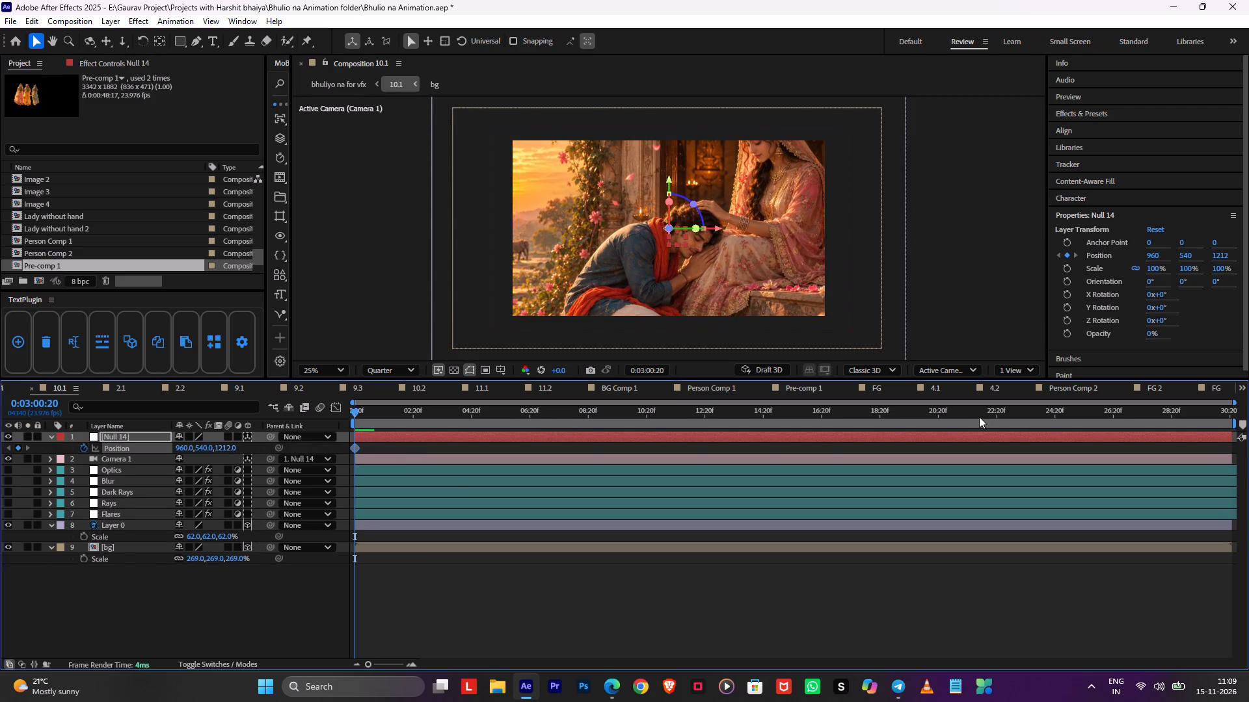
drag(199, 448, 260, 448)
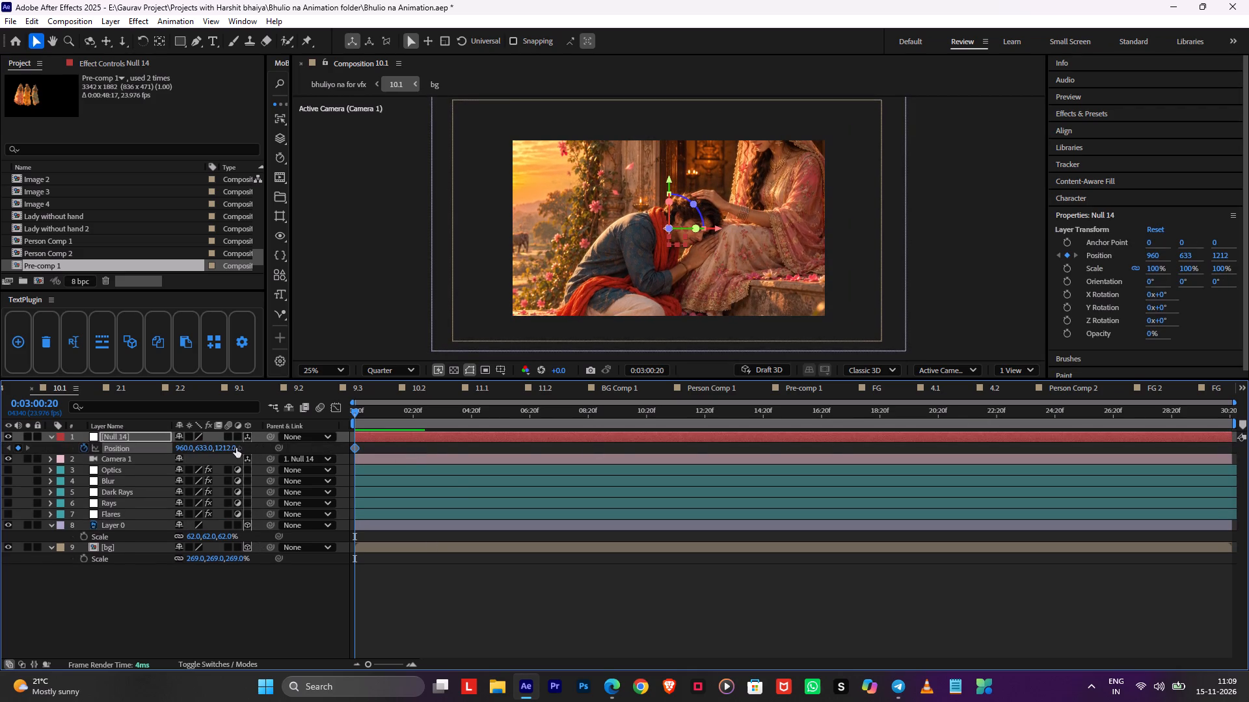
drag(221, 446, 987, 412)
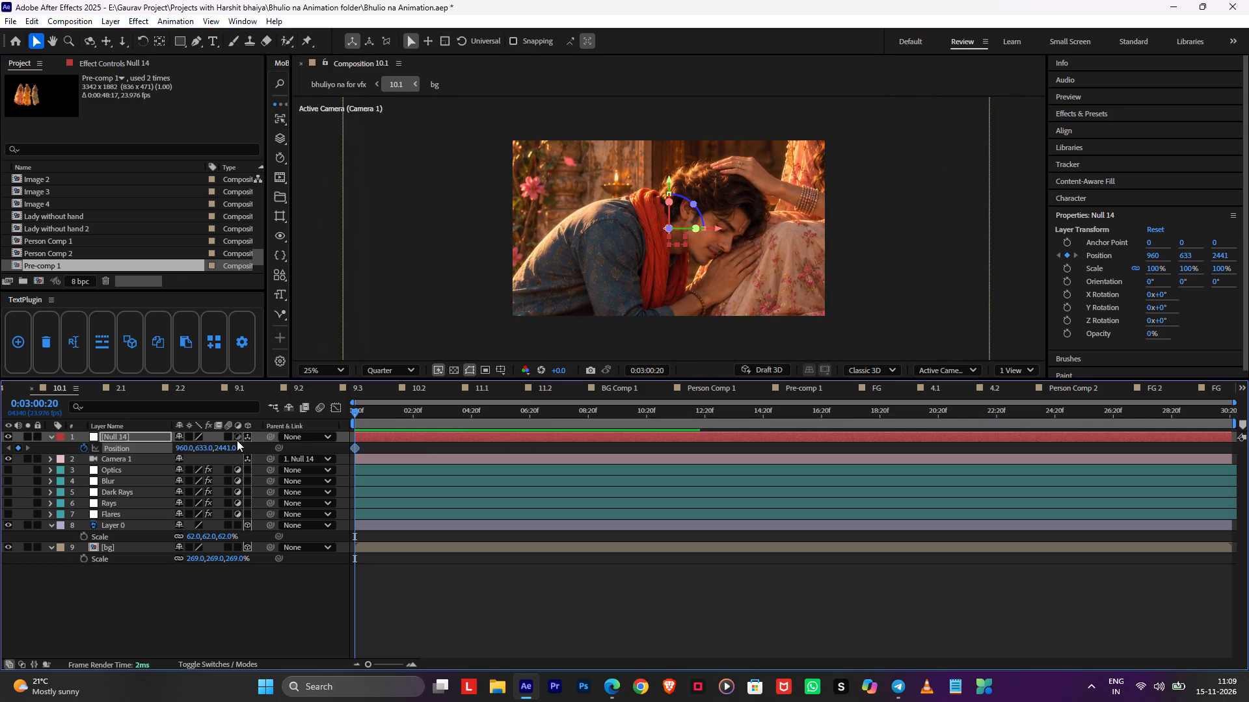
drag(183, 446, 241, 448)
Reset composition 10.1's start timecode to 0:00:00:00 in its composition settings.
click(541, 422)
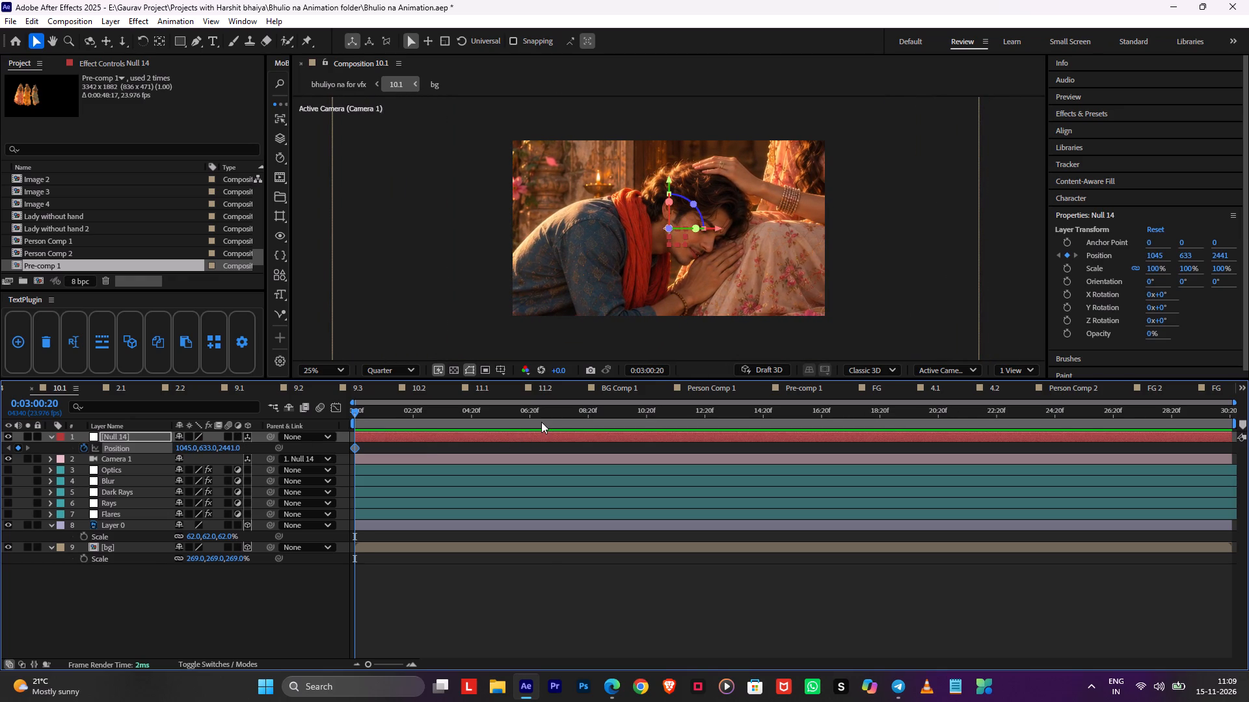
key(ctrl+k)
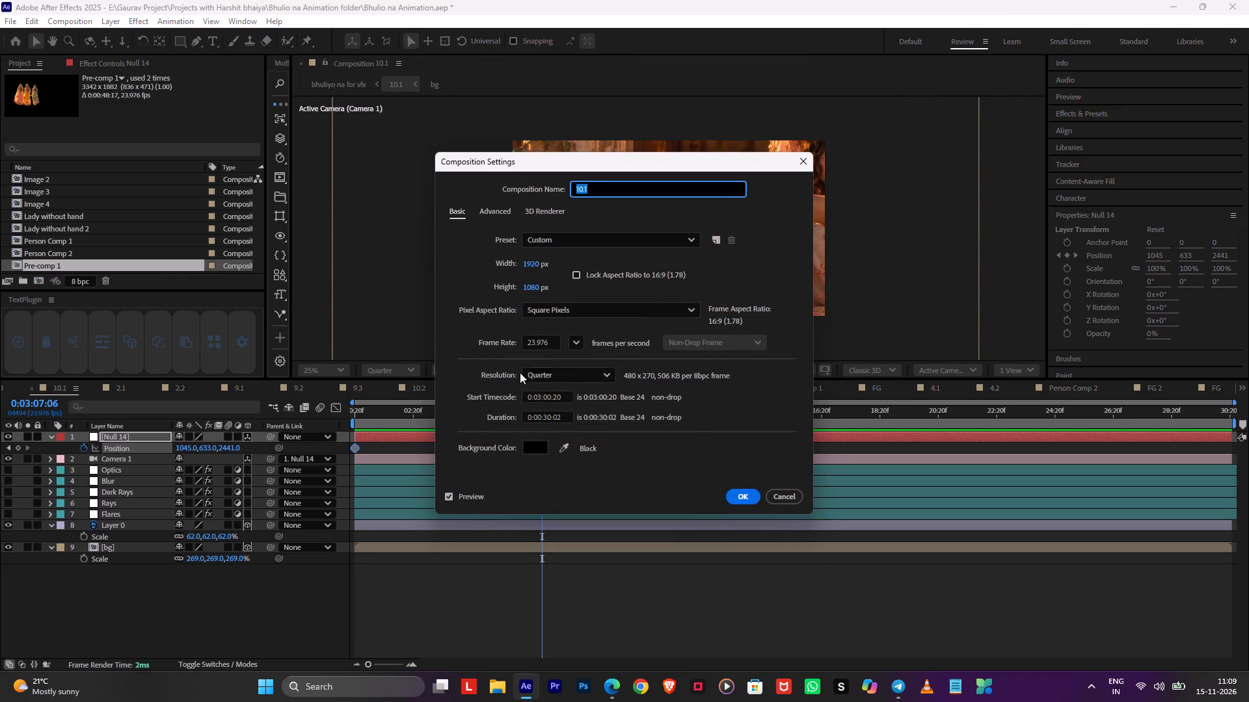
double_click(547, 393)
key(space)
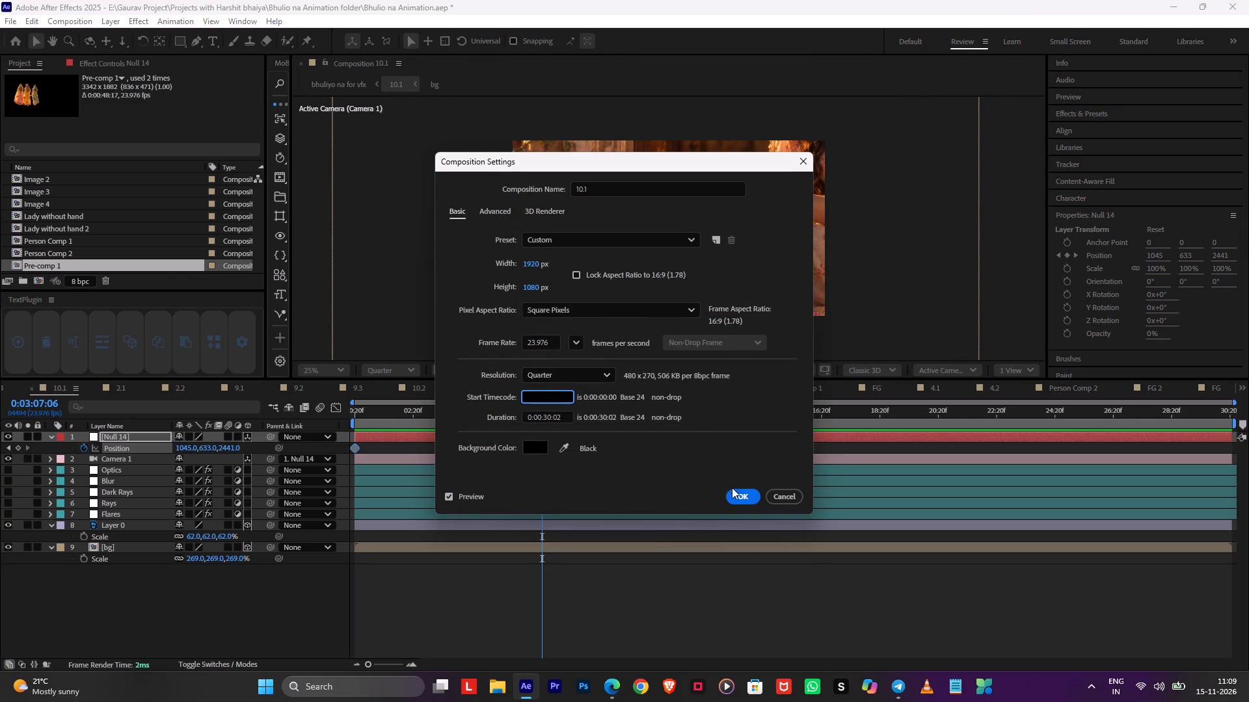
click(736, 493)
Add a Position keyframe on Null 14 at 0:00:10:00 set to 1240, 524, 2441 and apply Easy Ease to it.
drag(545, 417, 648, 424)
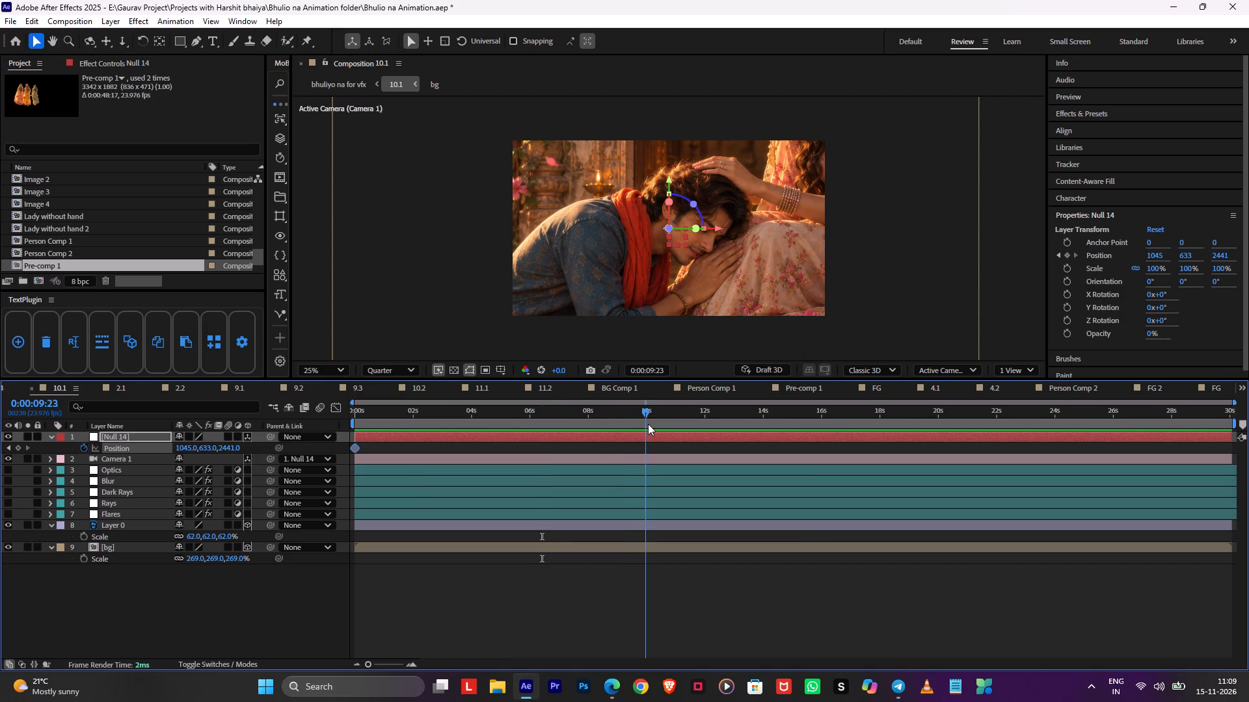
drag(648, 424, 650, 423)
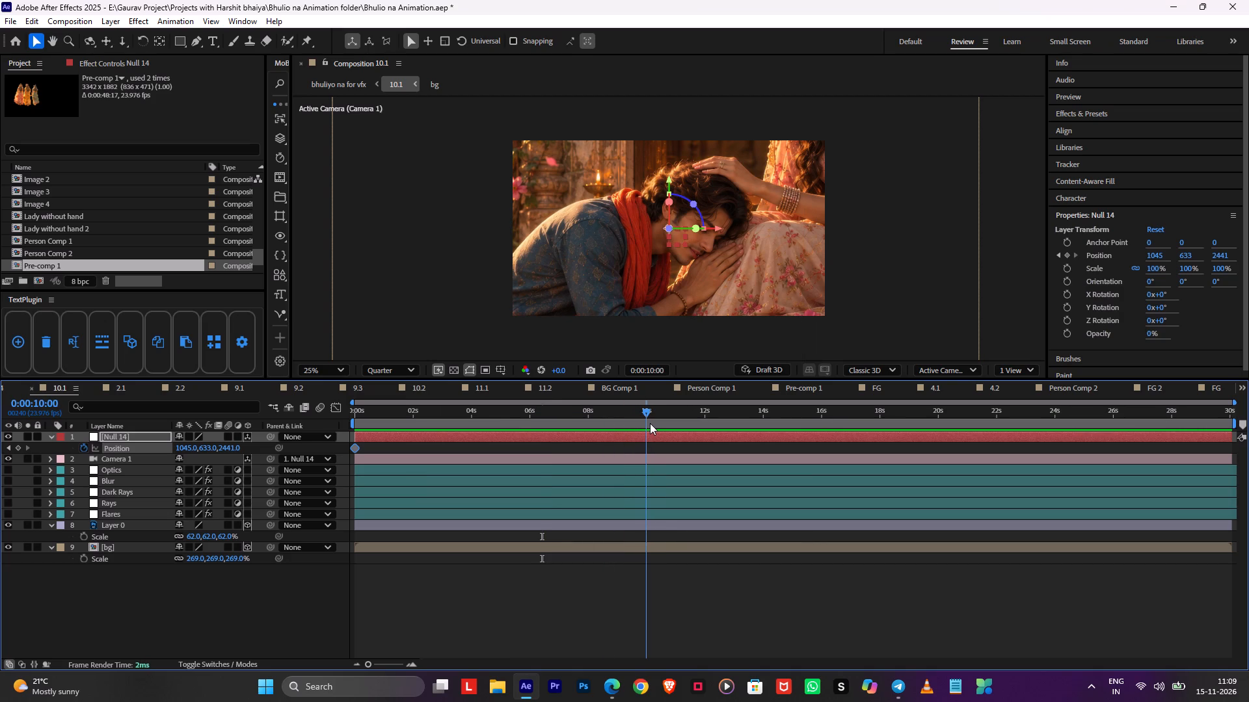
drag(650, 423, 649, 423)
drag(211, 444, 126, 465)
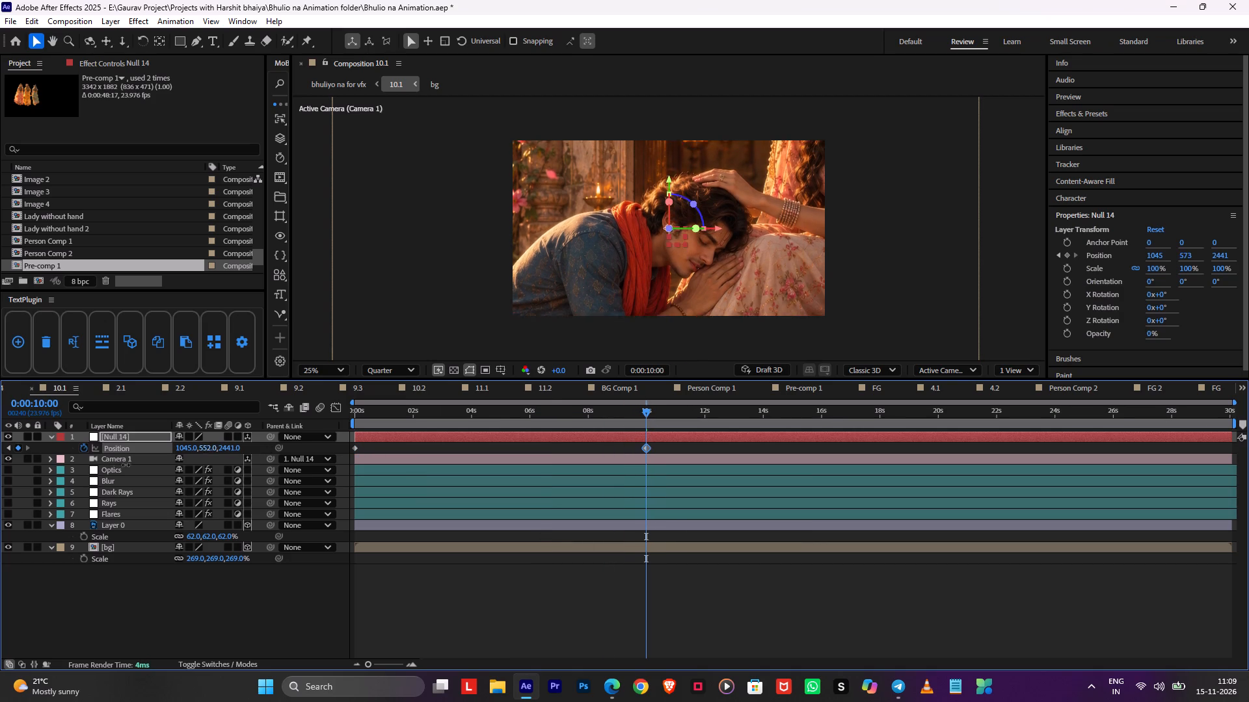
drag(126, 465, 117, 467)
drag(192, 445, 314, 443)
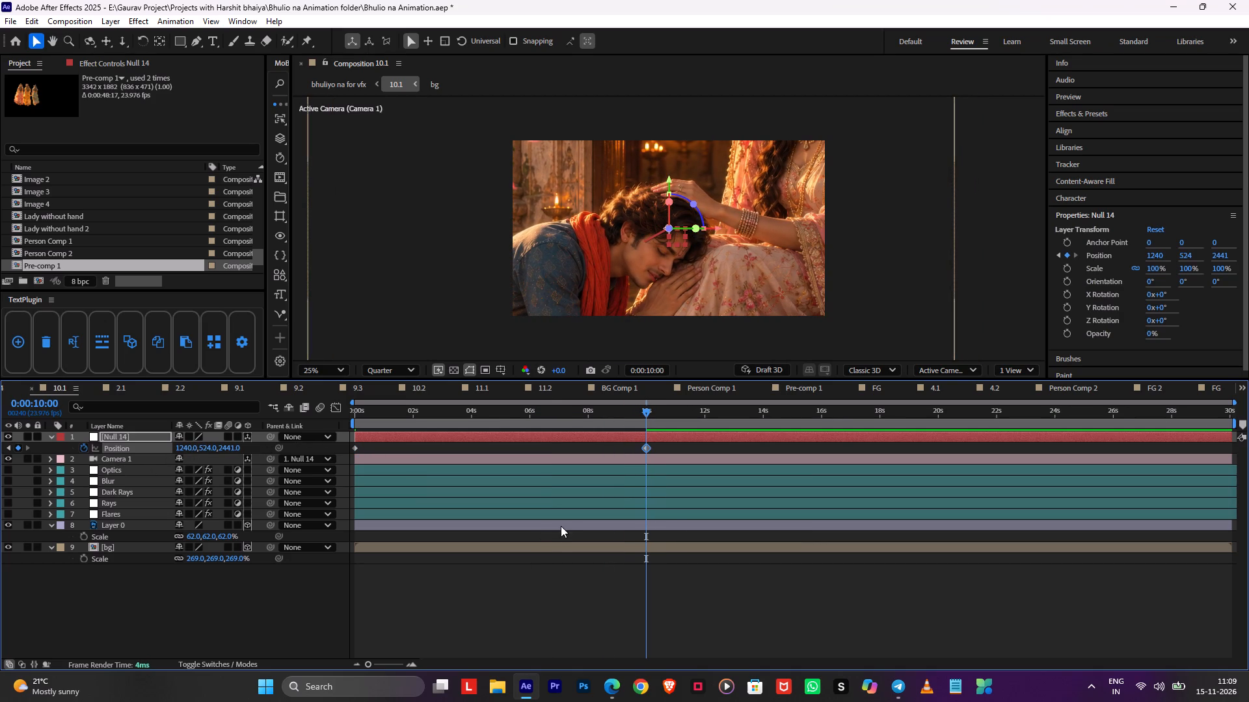
key(F9)
click(531, 567)
Return to the parent composition bhuliyo na for vfx and save the project.
key(Tab)
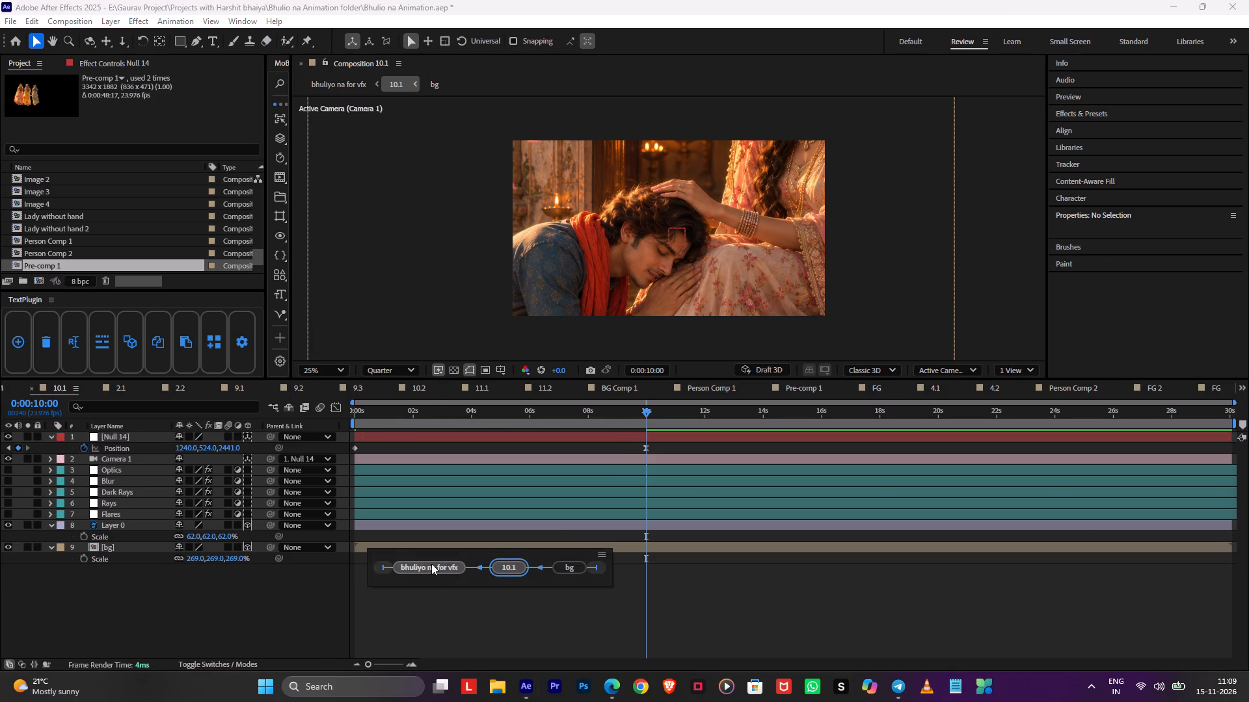
click(431, 564)
key(ctrl+s)
Preview the 10.1 shot in the main timeline from about 1:02:53:07 through the start of 10.2.
drag(1005, 421, 732, 454)
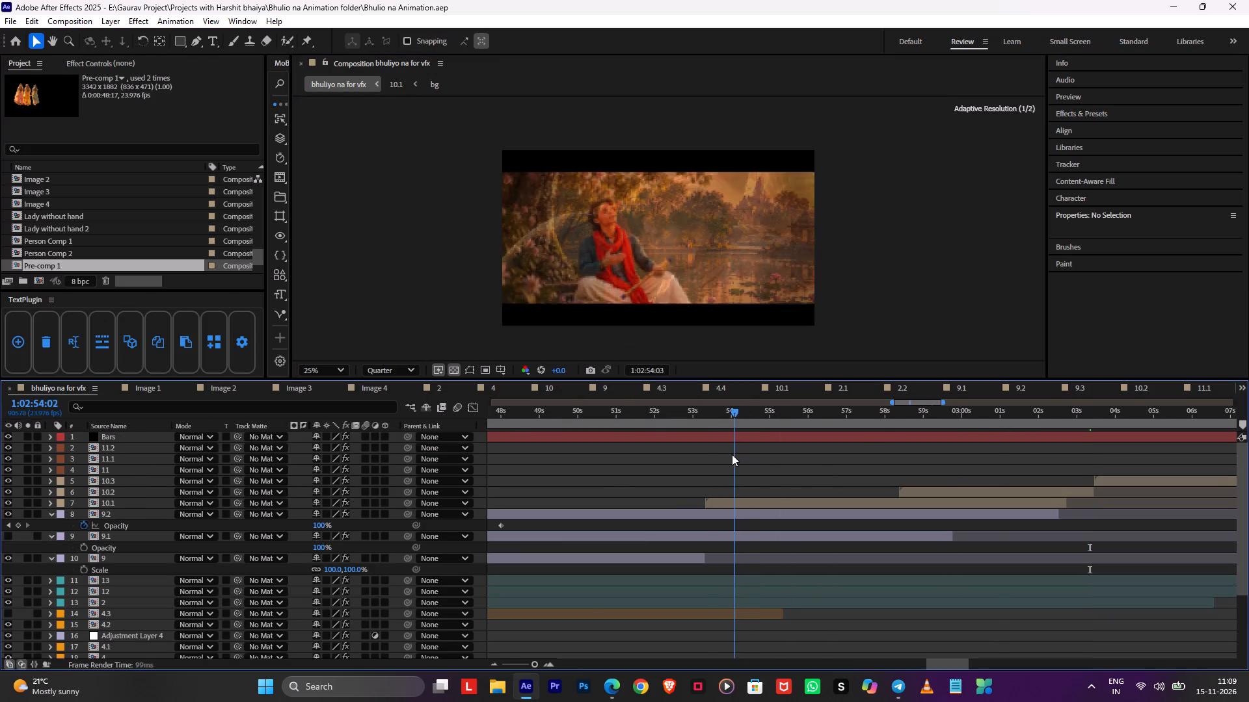
drag(732, 454, 699, 457)
key(space)
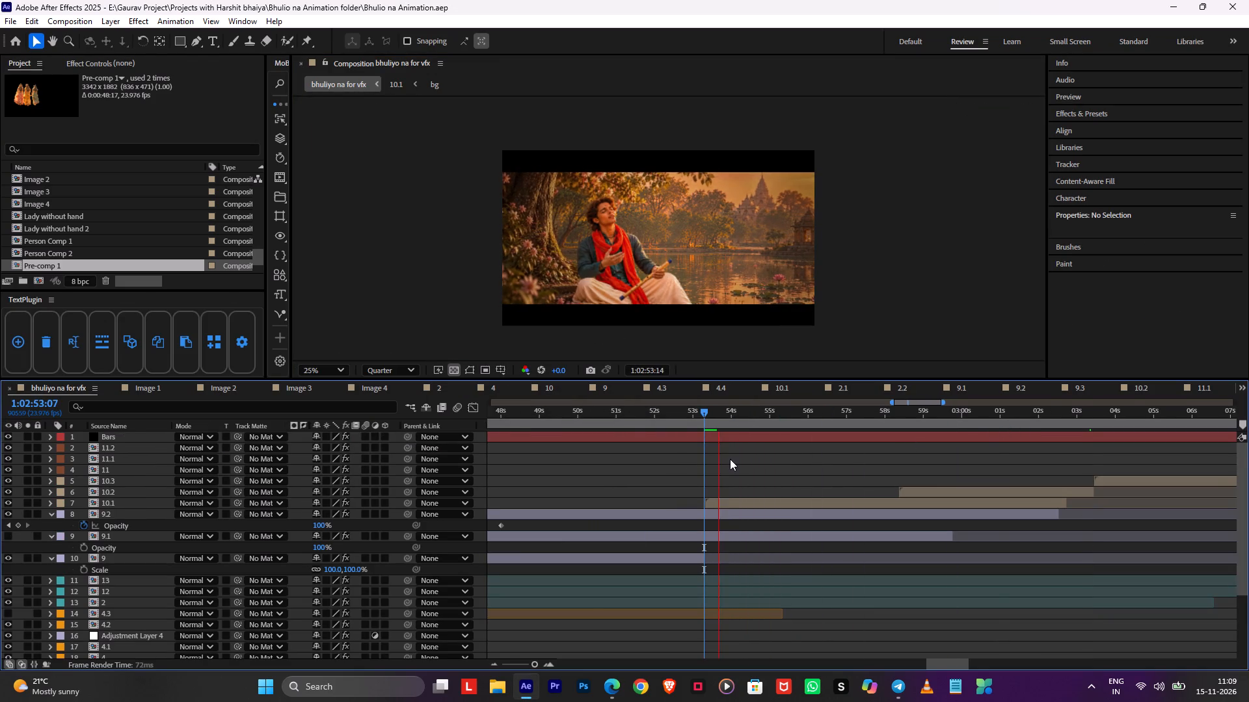
scroll(792, 457, down, 1)
middle_drag(792, 457, 636, 475)
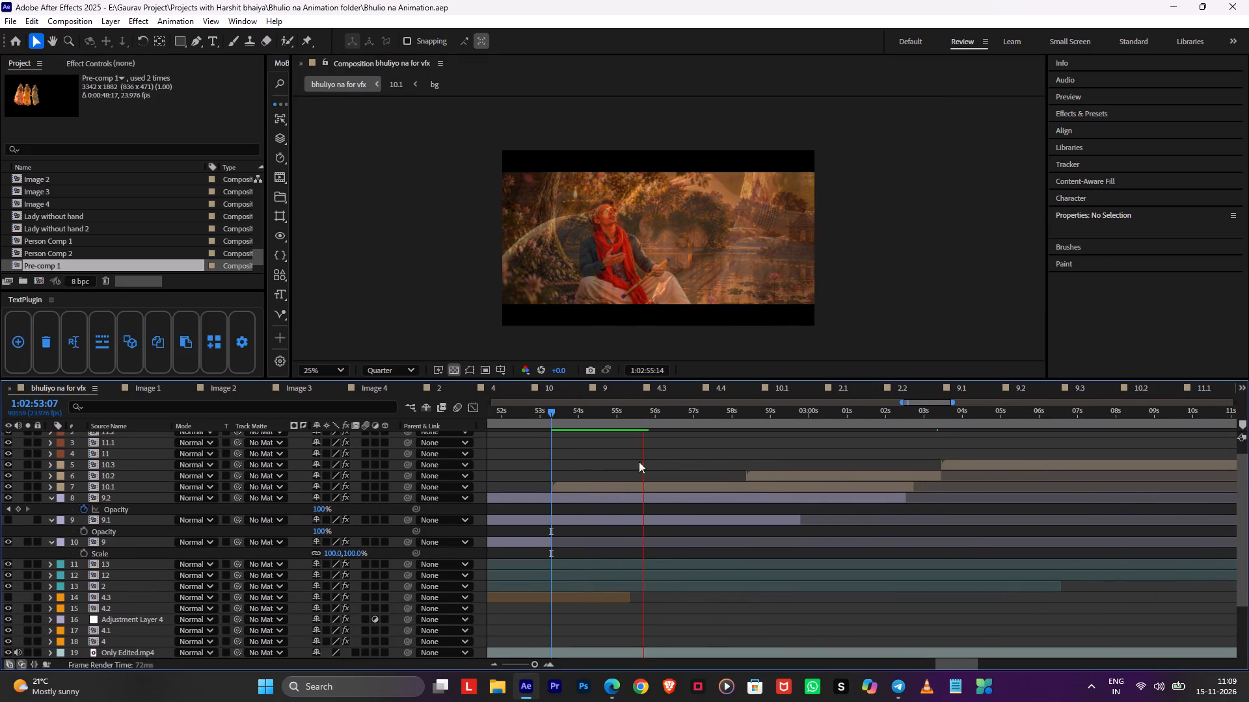
click(658, 450)
drag(639, 417, 638, 417)
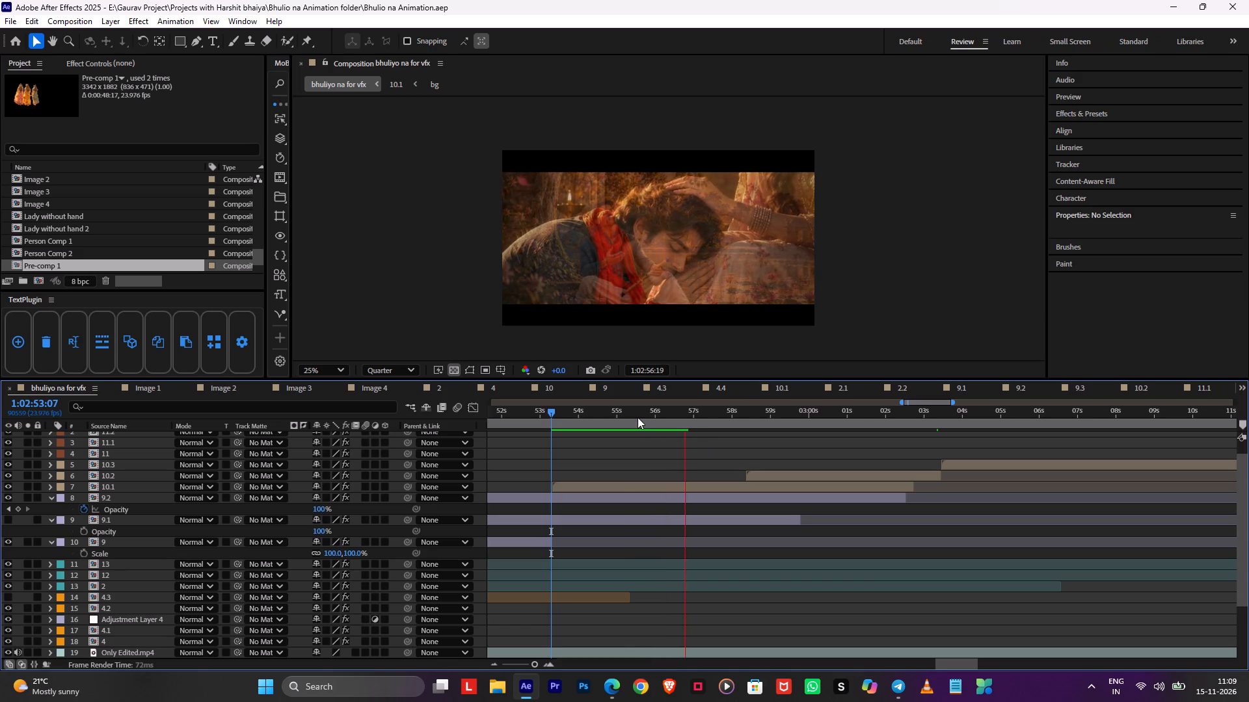
drag(638, 417, 541, 422)
key(space)
middle_drag(750, 456, 739, 460)
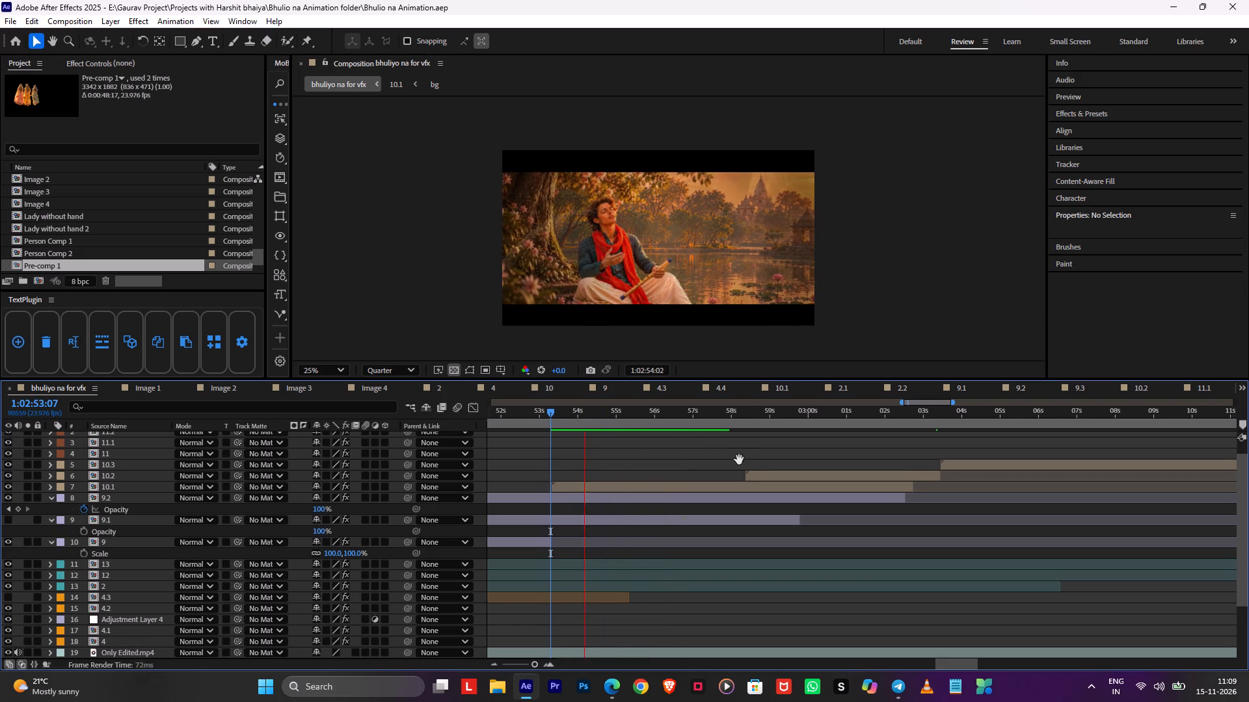
middle_drag(739, 460, 587, 480)
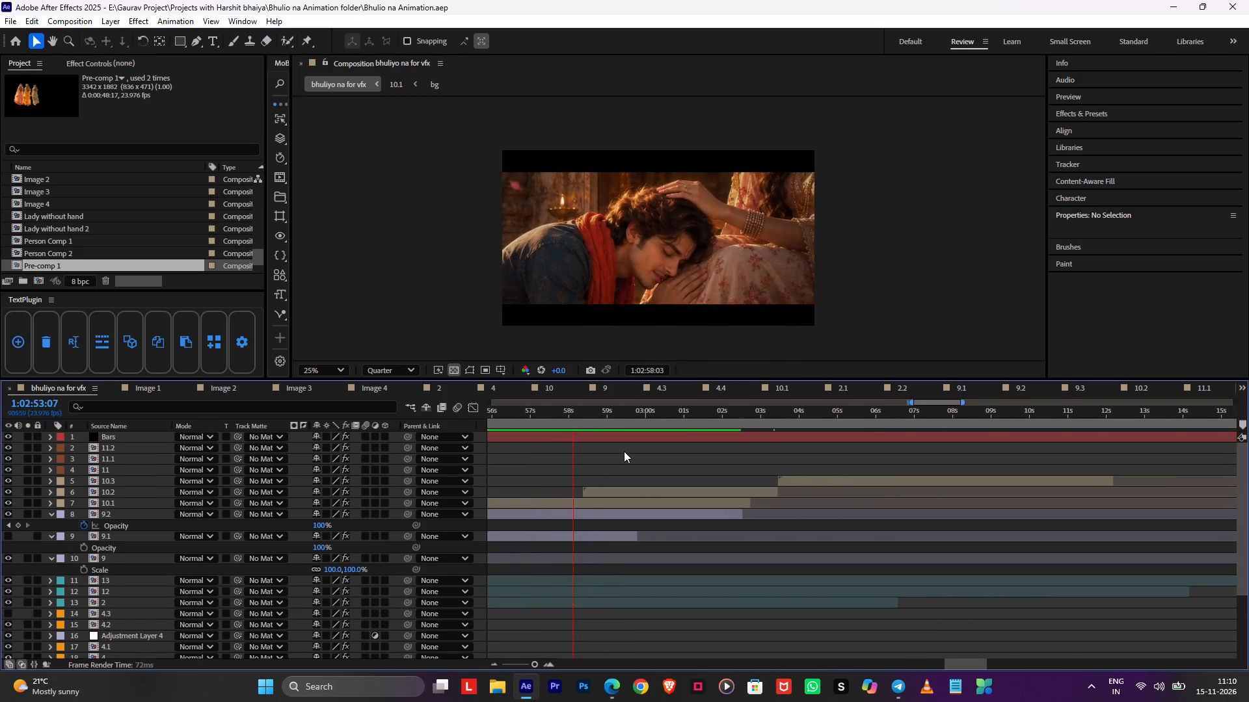
Locate composition 10.1 in the project from its timeline layer and duplicate it.
drag(602, 422, 583, 421)
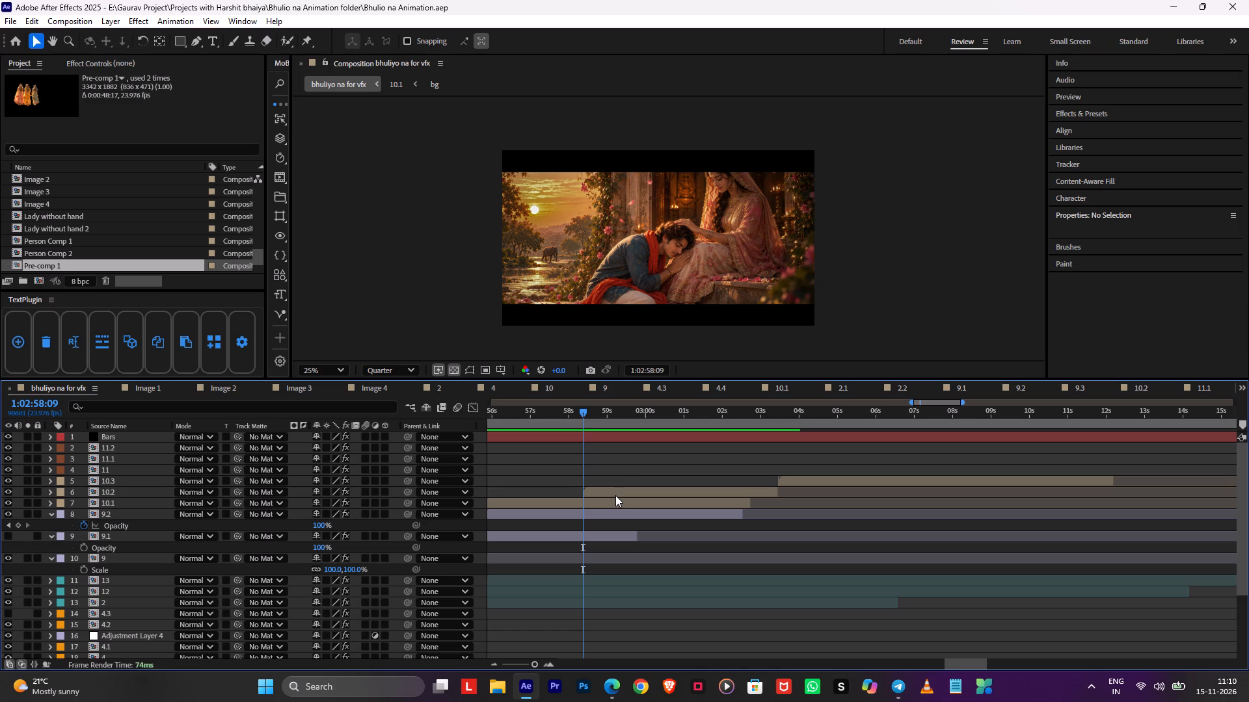
click(613, 497)
click(605, 500)
right_click(605, 500)
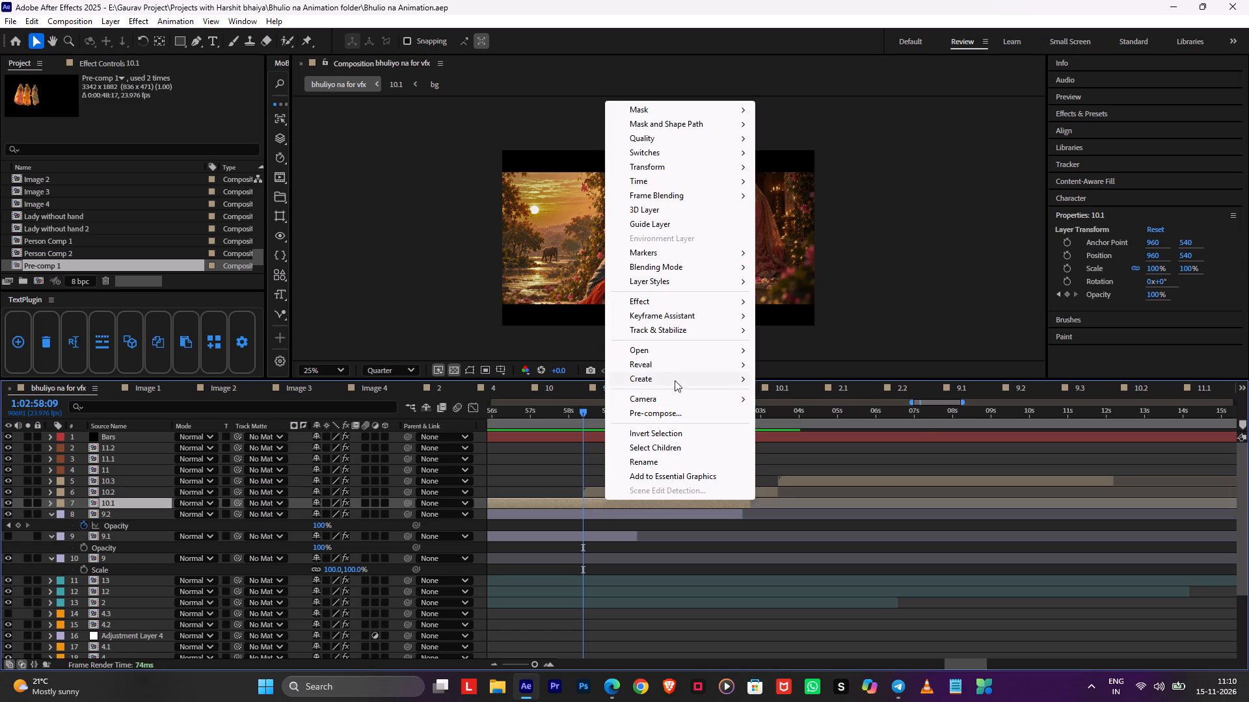
click(806, 383)
click(588, 489)
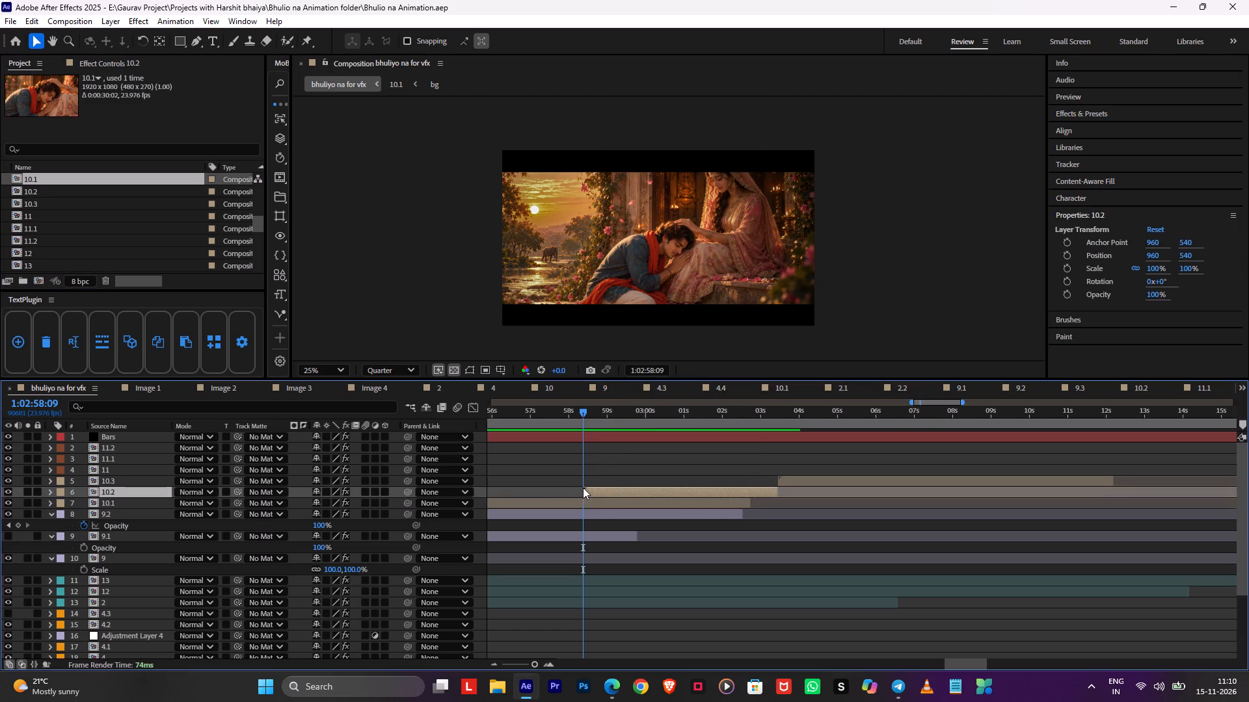
click(54, 181)
key(ctrl+d)
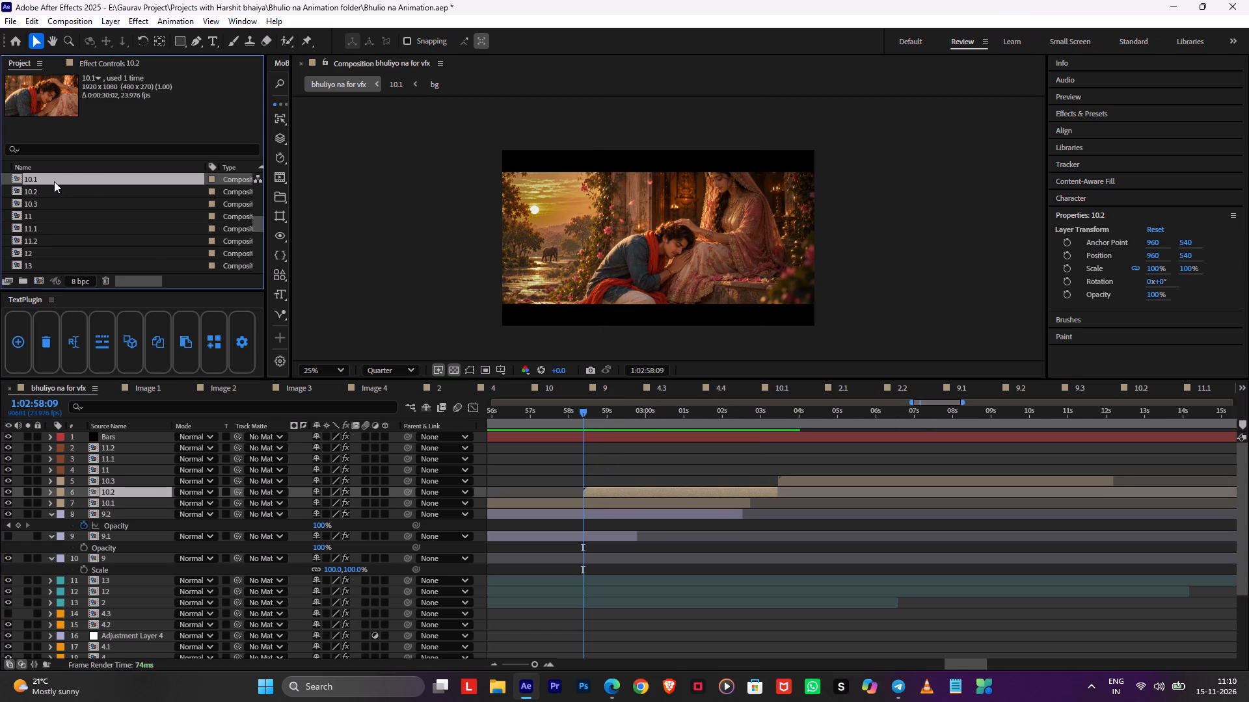
Replace the source of layer 10.2 in the main timeline with the duplicated composition, and save the project.
drag(44, 181, 106, 493)
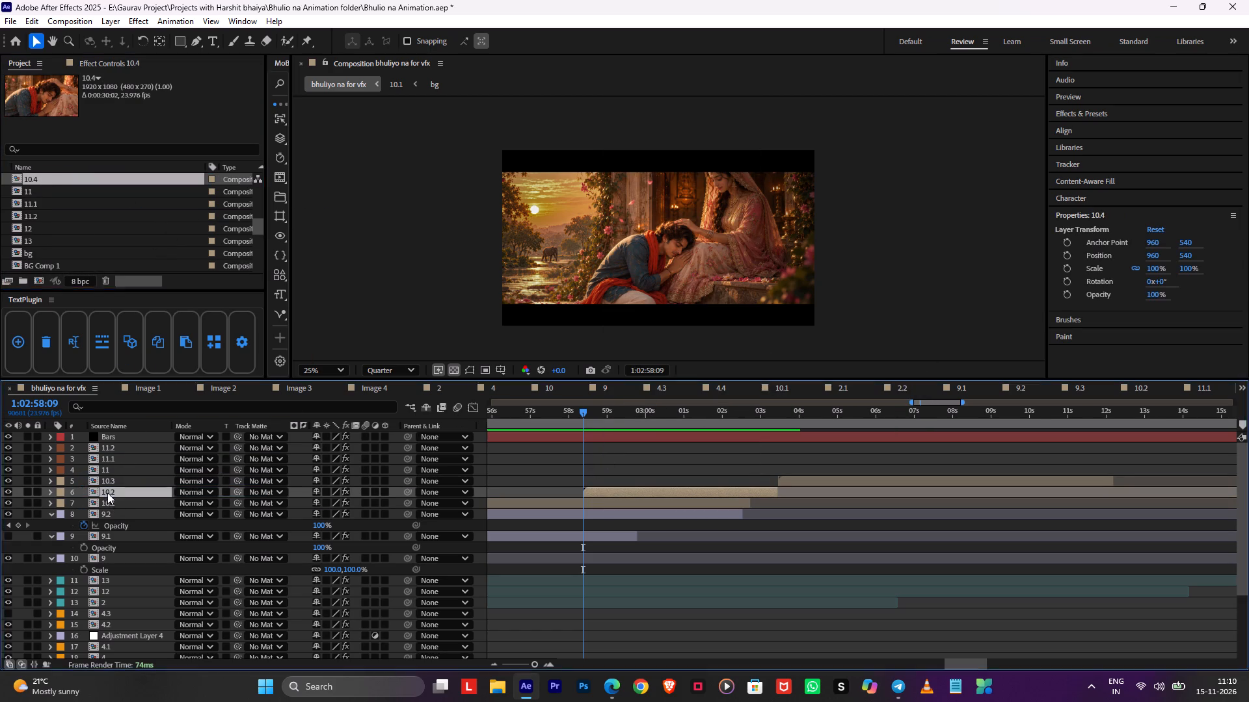
click(556, 445)
alt+scroll(561, 454, down, 3)
key(ctrl+s)
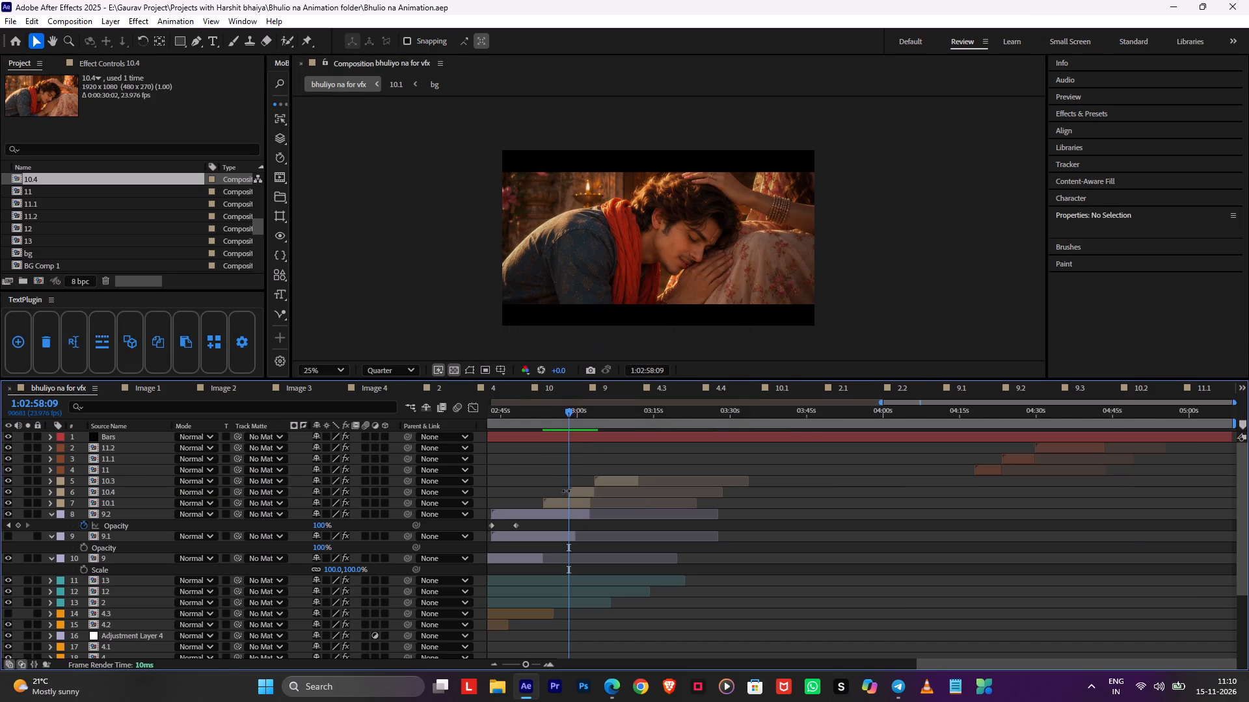
Open composition 10.4 and clear Null 14's Position animation, leaving one fresh keyframe at the start.
double_click(566, 491)
double_click(86, 447)
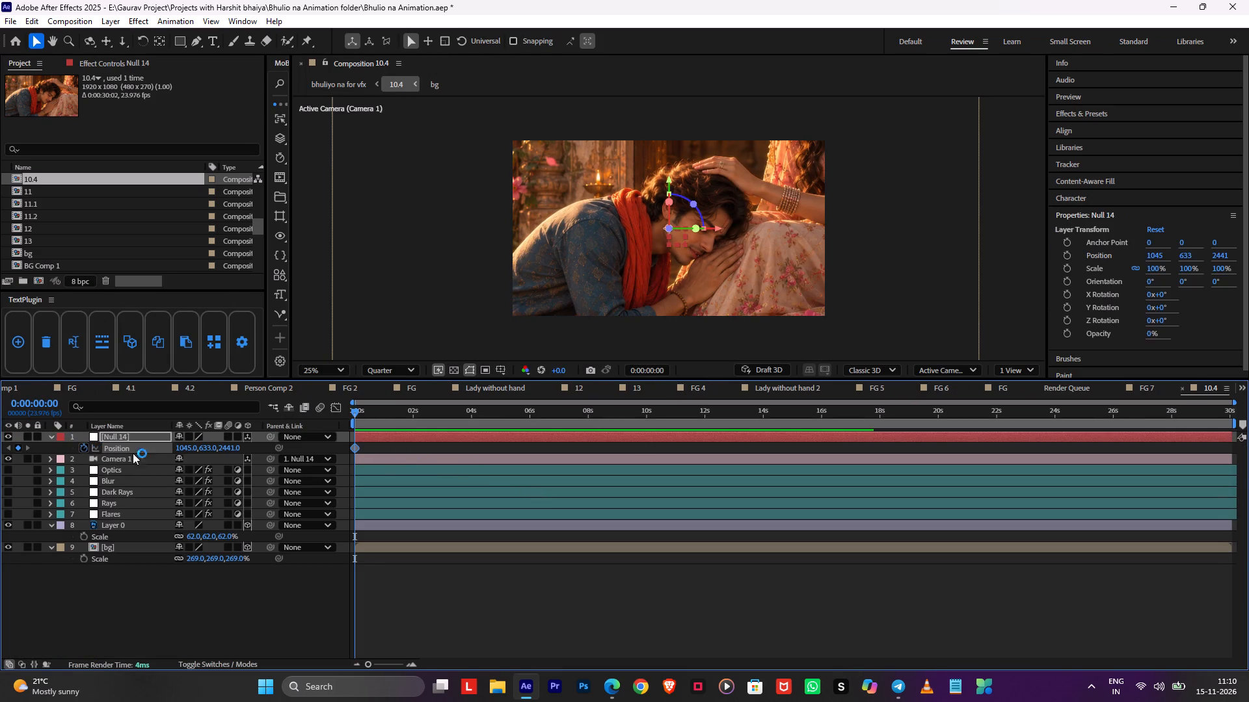
Set Null 14's starting Position to 1609, -54, 2545 so the camera frames the woman's face.
drag(235, 447, 100, 462)
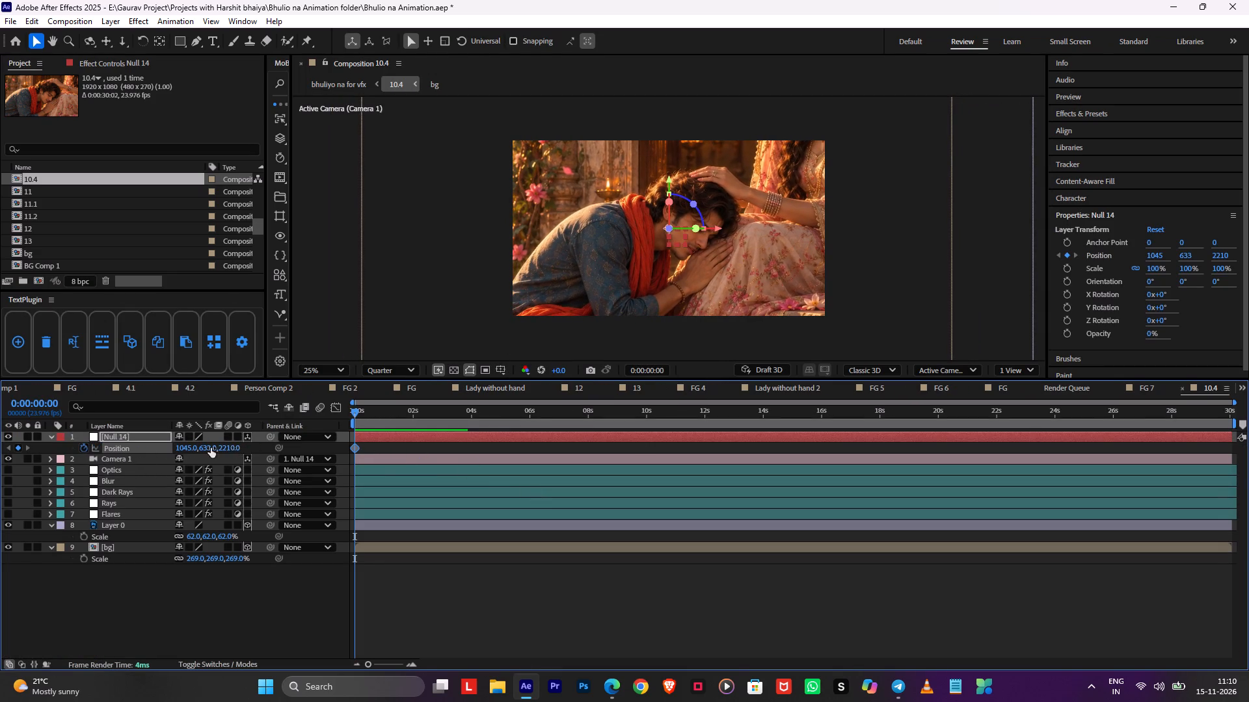
drag(181, 448, 546, 445)
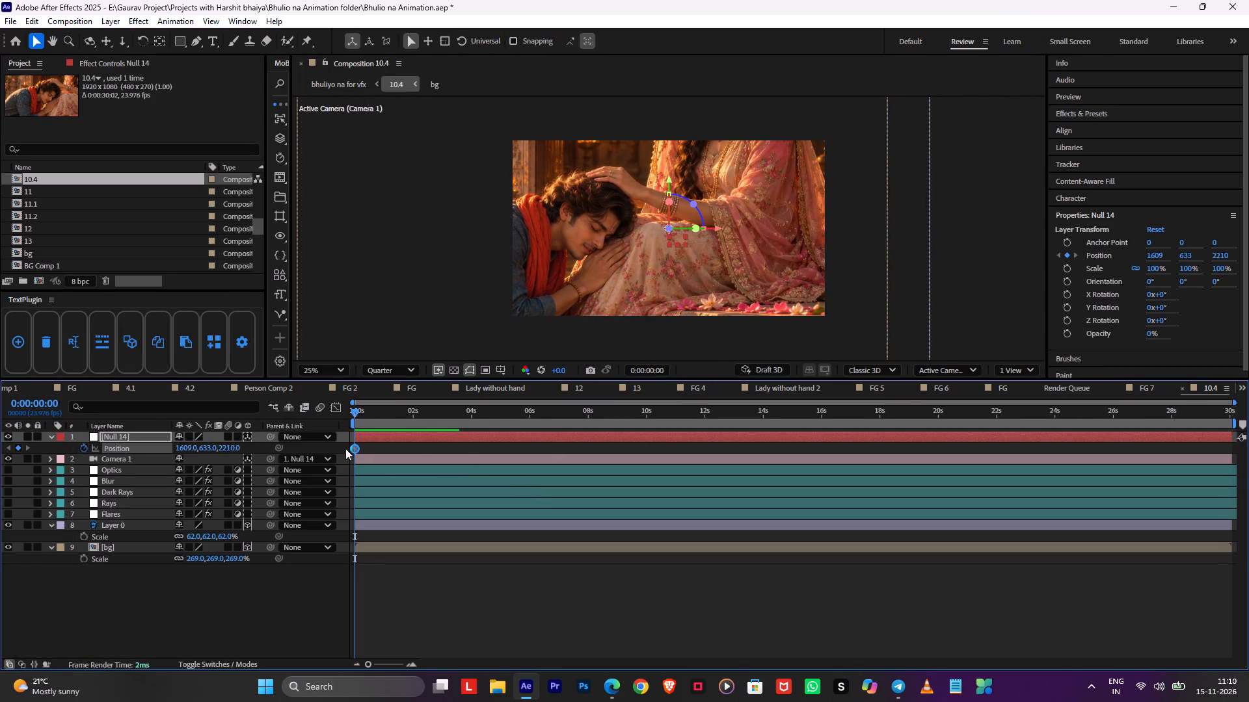
drag(209, 445, 0, 476)
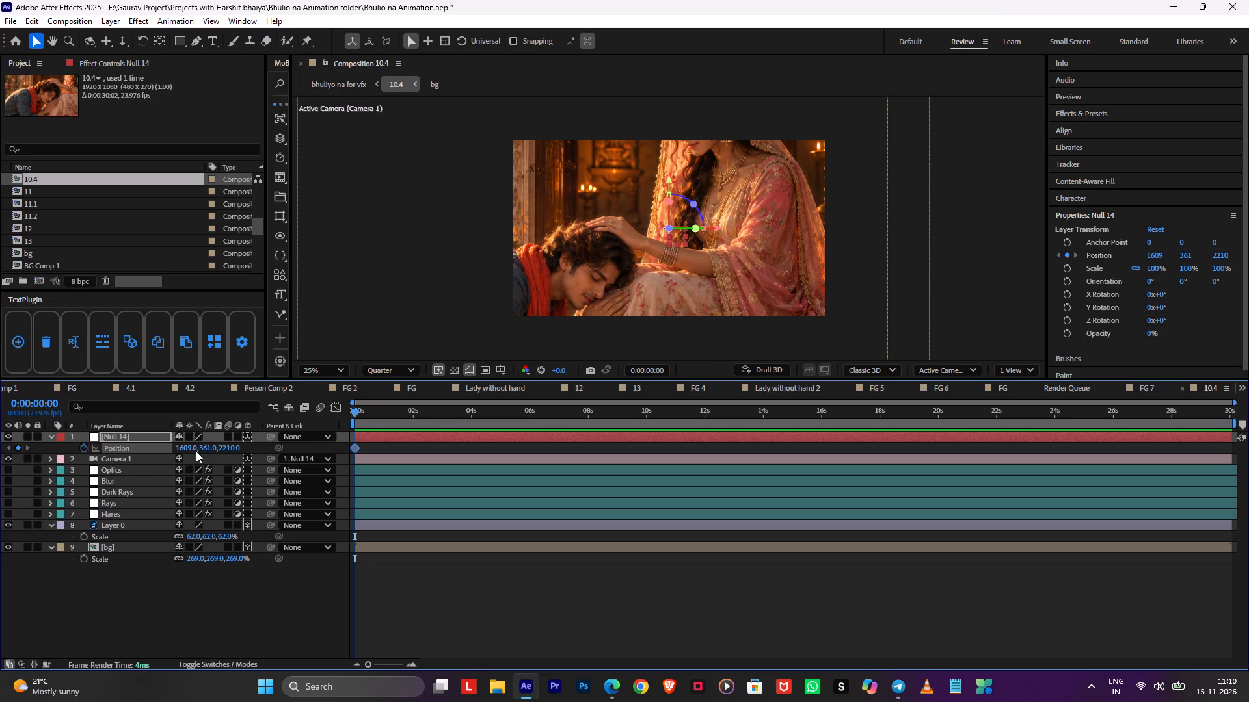
drag(201, 449, 0, 486)
drag(205, 445, 99, 460)
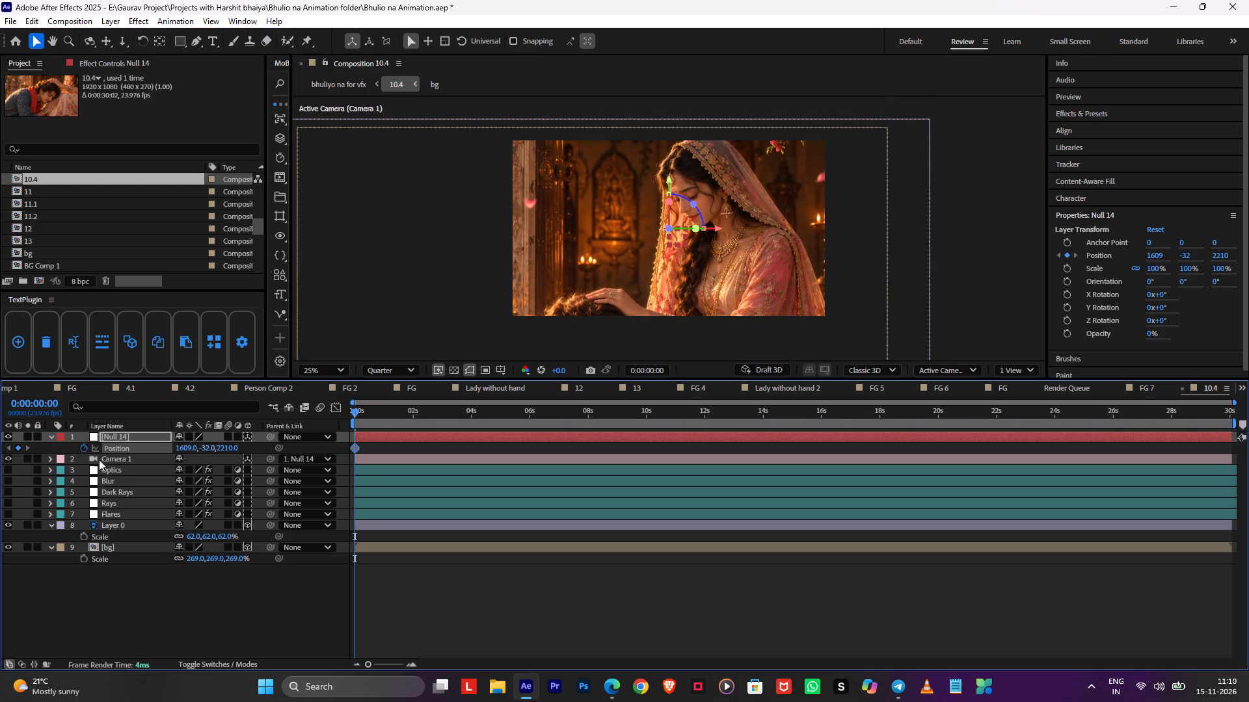
drag(228, 449, 428, 432)
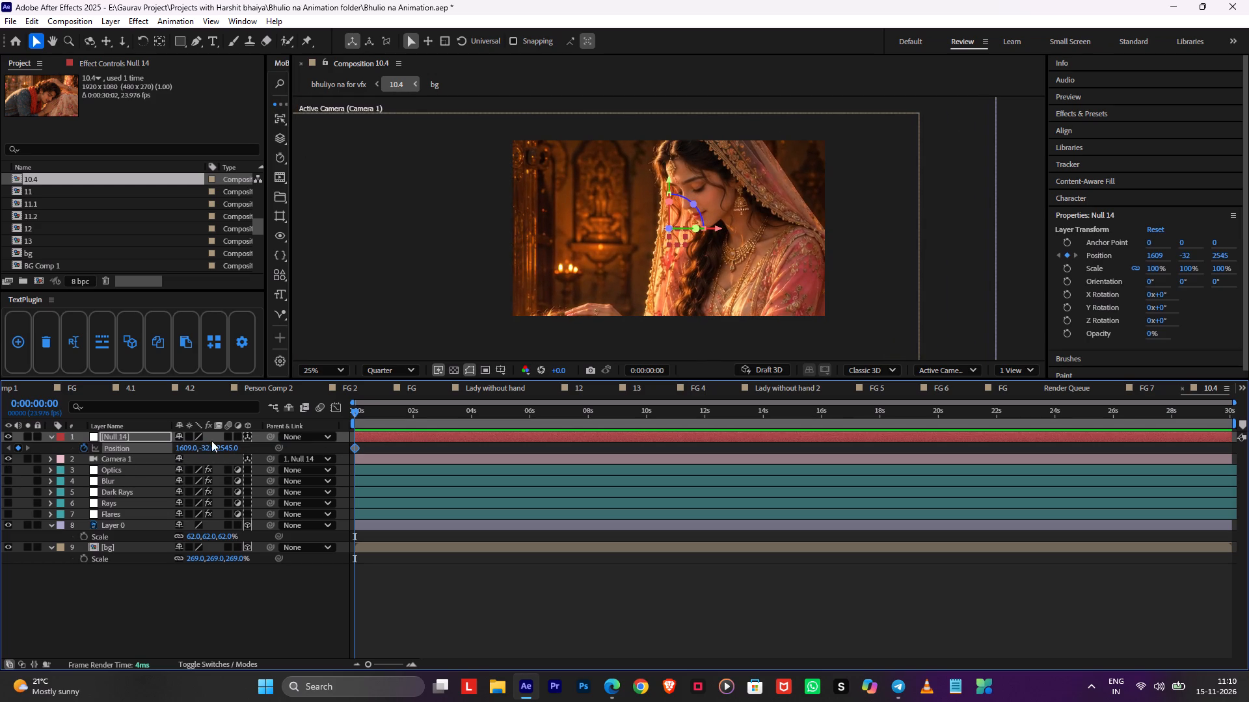
drag(207, 448, 181, 460)
Add a Position keyframe on Null 14 at 0:00:08:01 set to 1573, -149, 2643 and apply Easy Ease to it.
drag(479, 421, 589, 419)
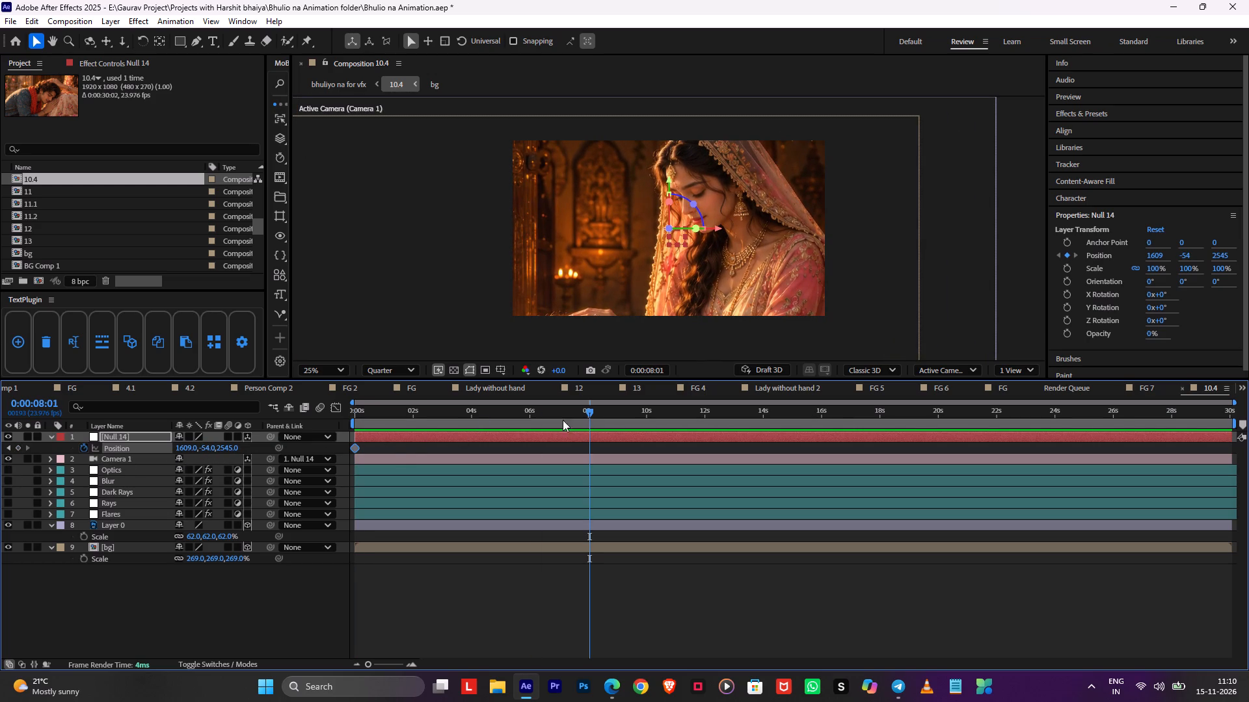
drag(187, 448, 263, 448)
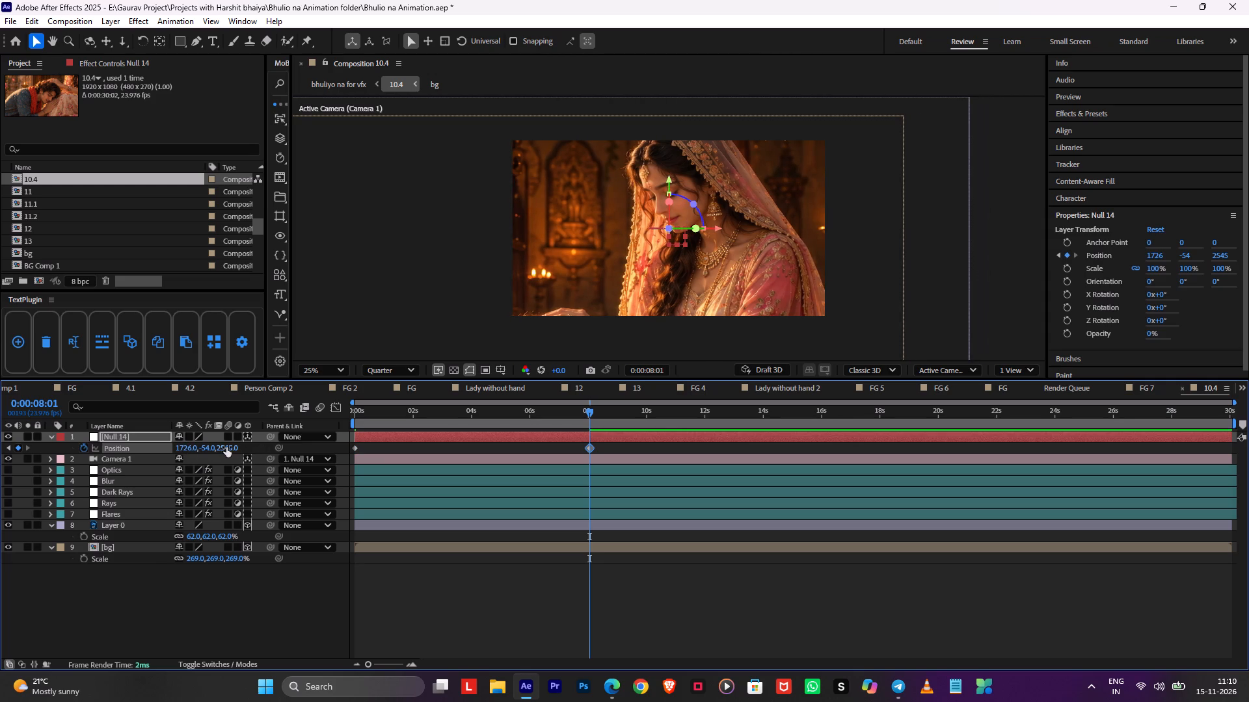
drag(226, 447, 291, 448)
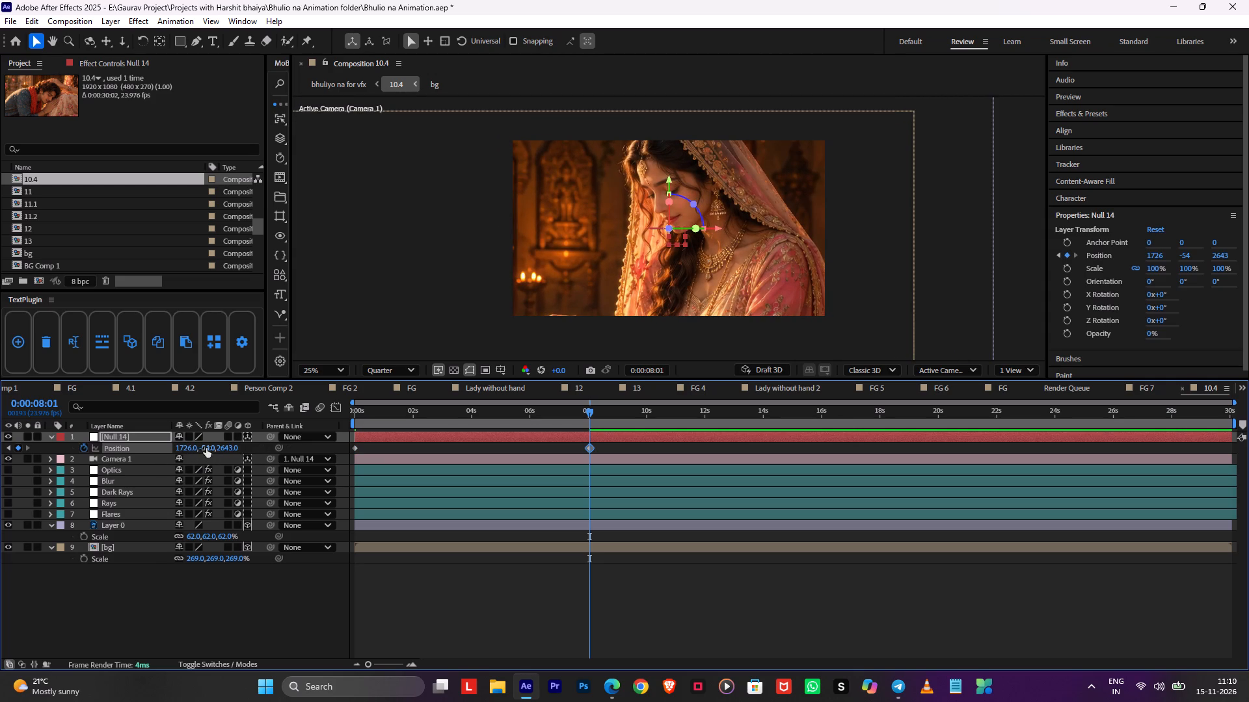
drag(206, 448, 136, 456)
drag(189, 448, 98, 456)
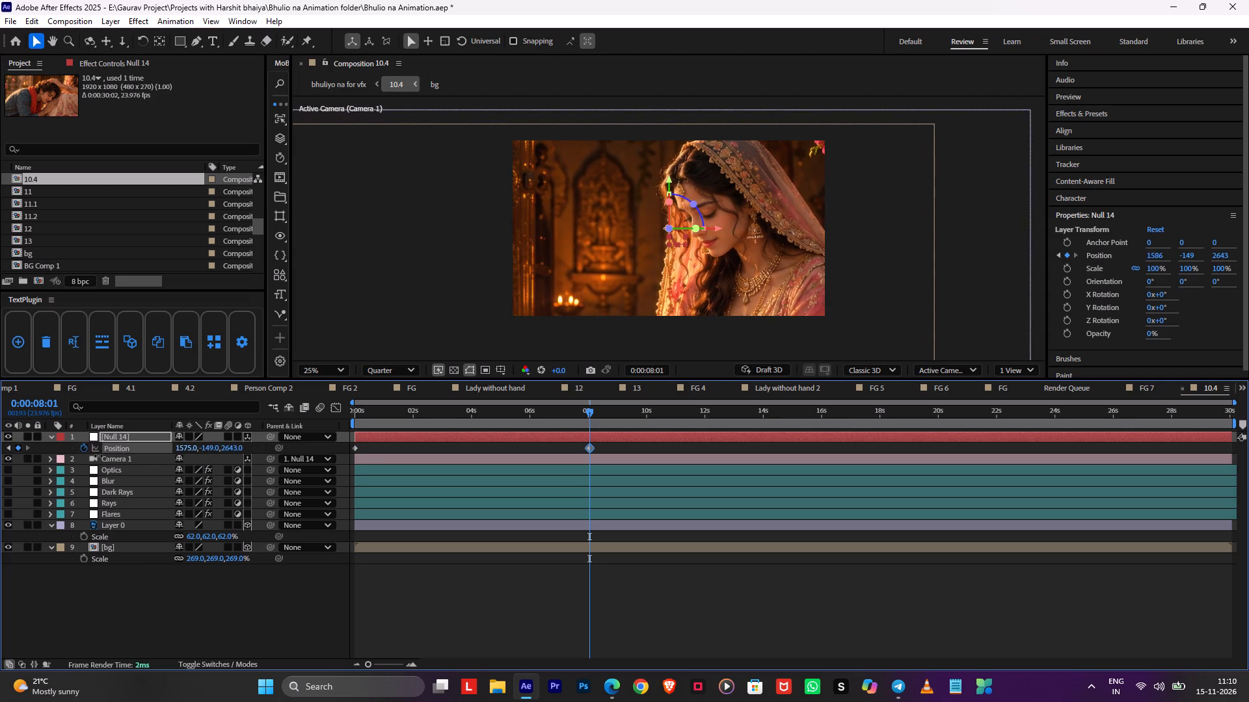
drag(98, 456, 97, 456)
key(F9)
Set Null 14's starting X and Y position to 1506 and -189 and play the move.
drag(472, 415, 340, 423)
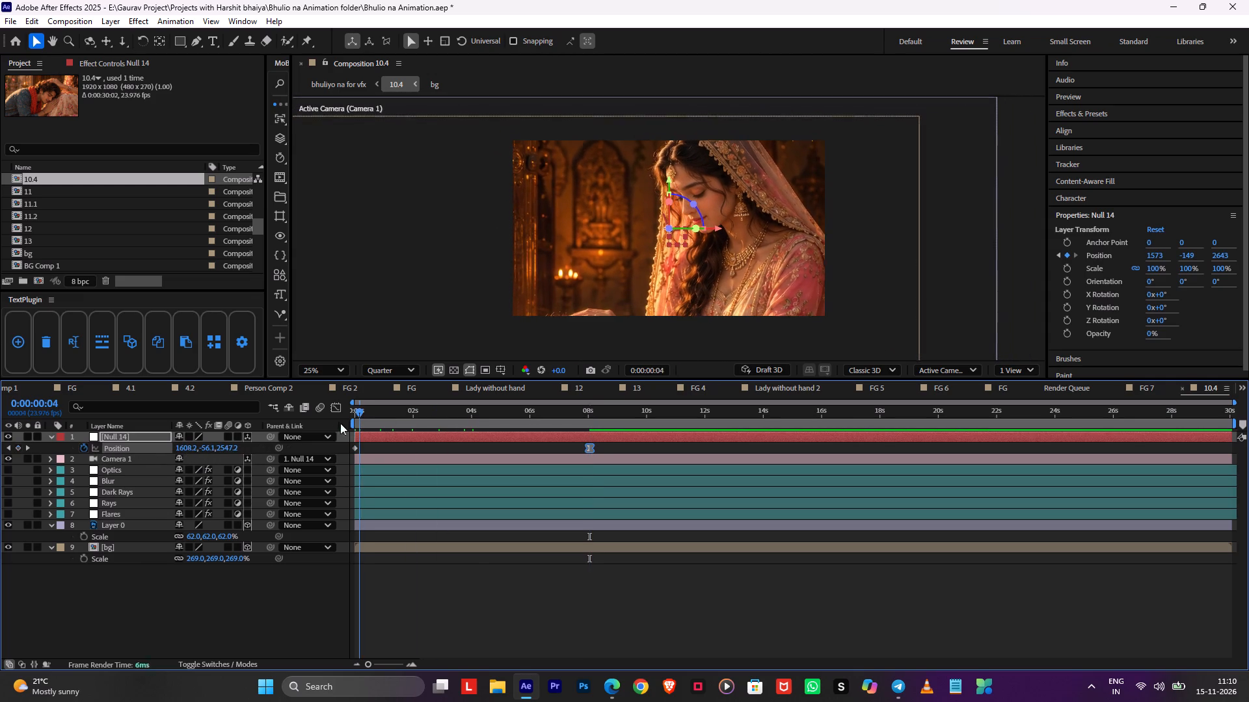
drag(340, 423, 250, 435)
drag(183, 446, 118, 447)
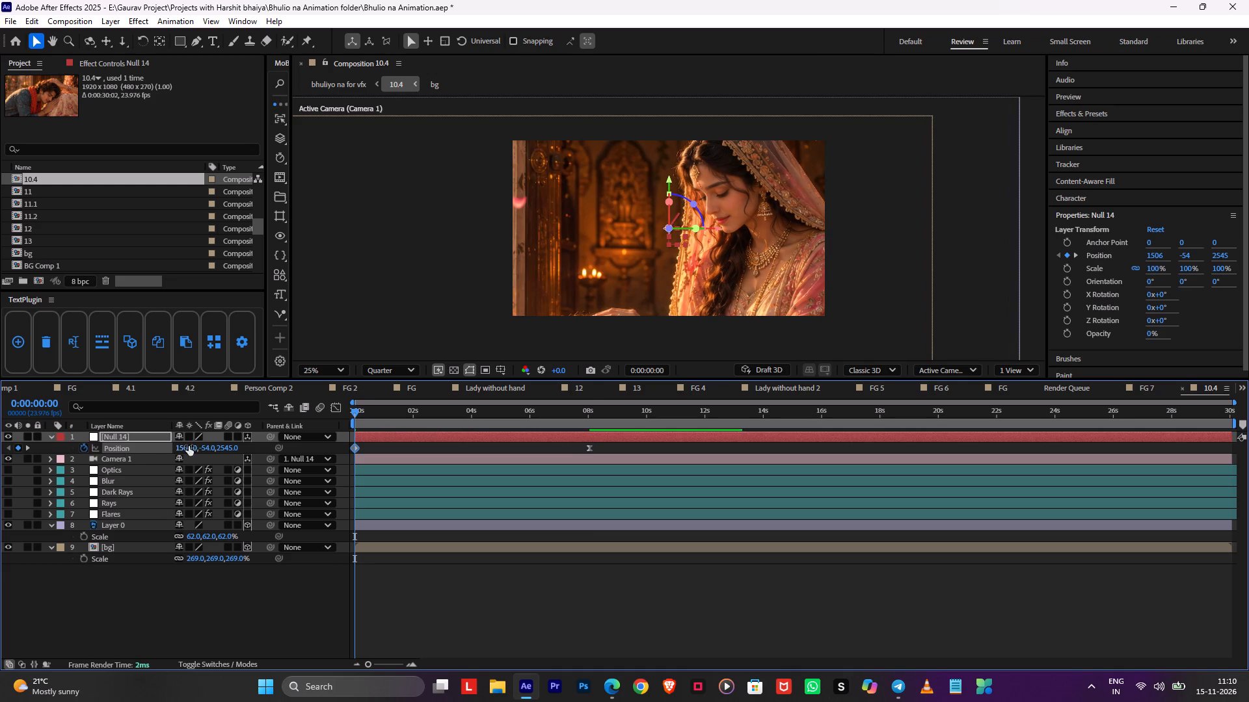
drag(209, 447, 129, 456)
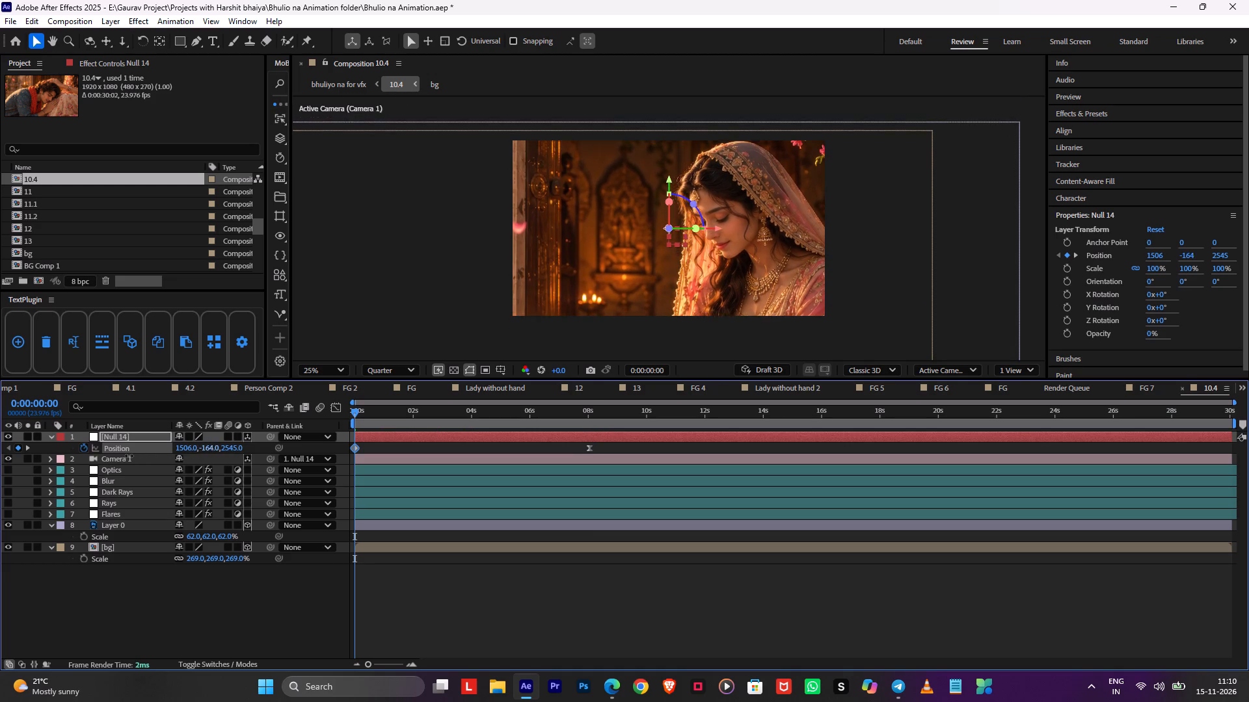
drag(129, 456, 111, 458)
key(space)
Set the X position of Null 14's keyframe at 0:00:08:01 to 1640.
drag(498, 419, 589, 423)
drag(185, 447, 224, 447)
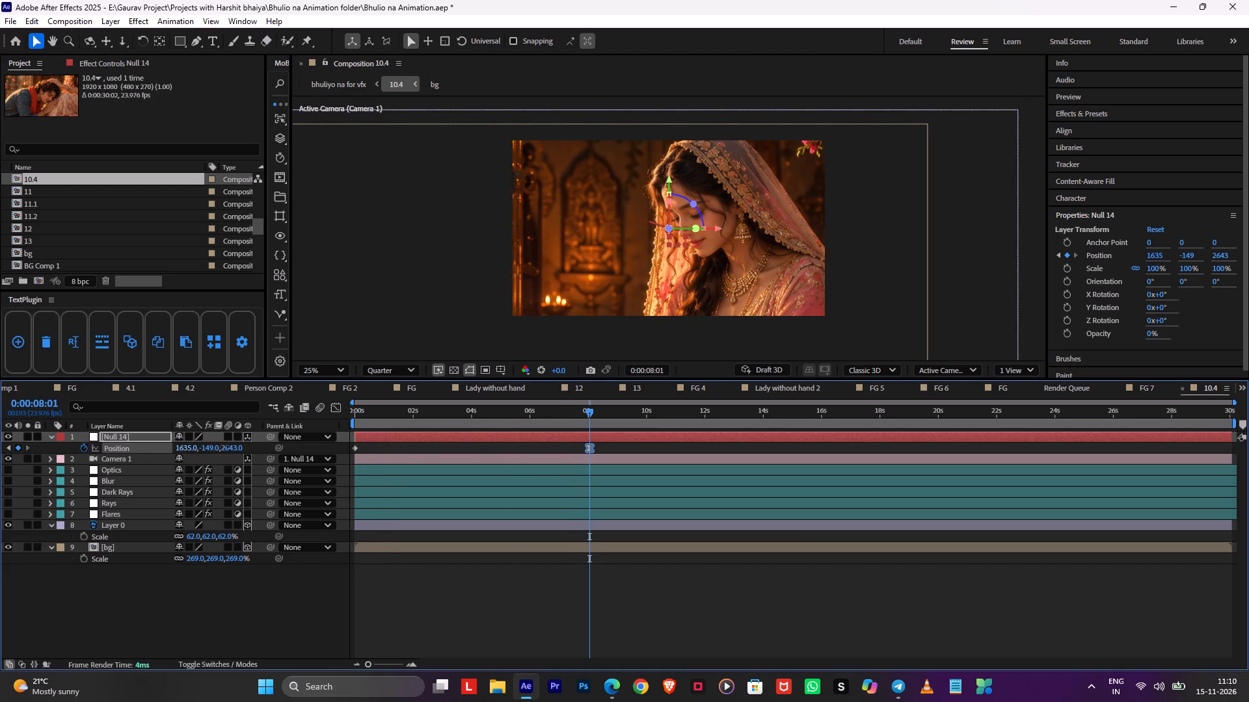
drag(224, 447, 227, 446)
Set the X position of Null 14's starting keyframe to 1659, scrub through the move and save the project.
drag(381, 425, 267, 439)
drag(187, 450, 271, 451)
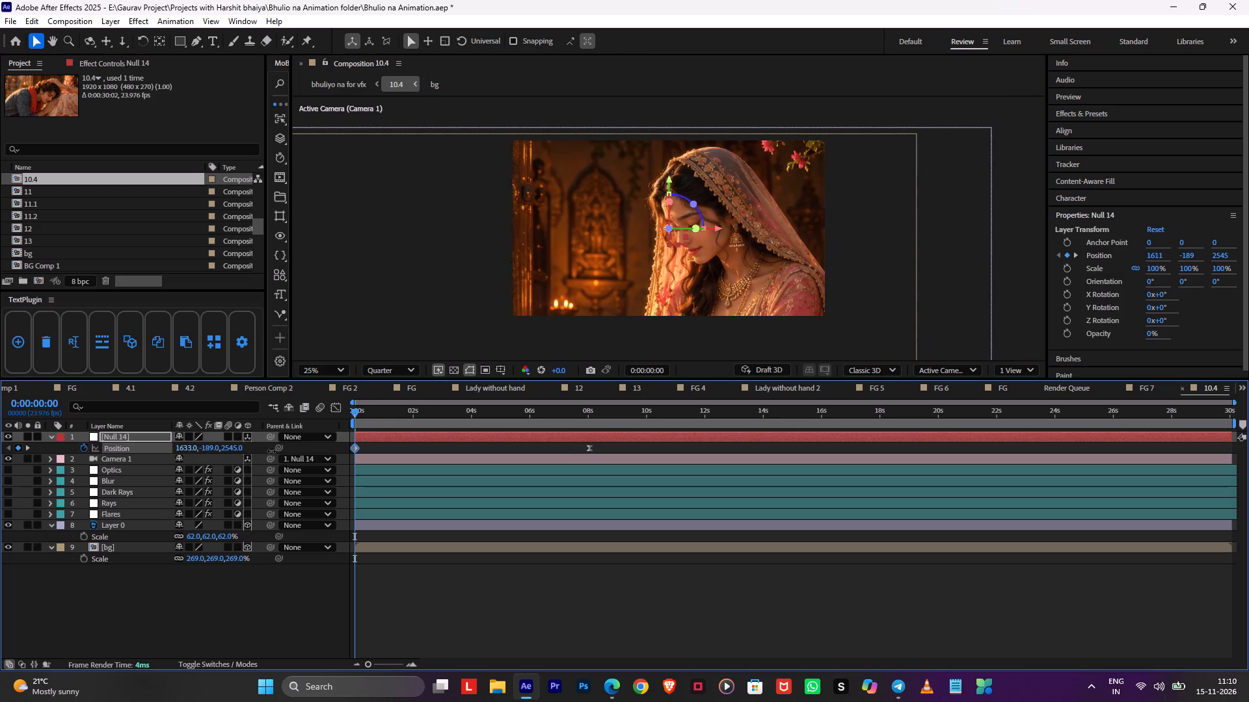
drag(271, 451, 288, 451)
drag(560, 424, 580, 424)
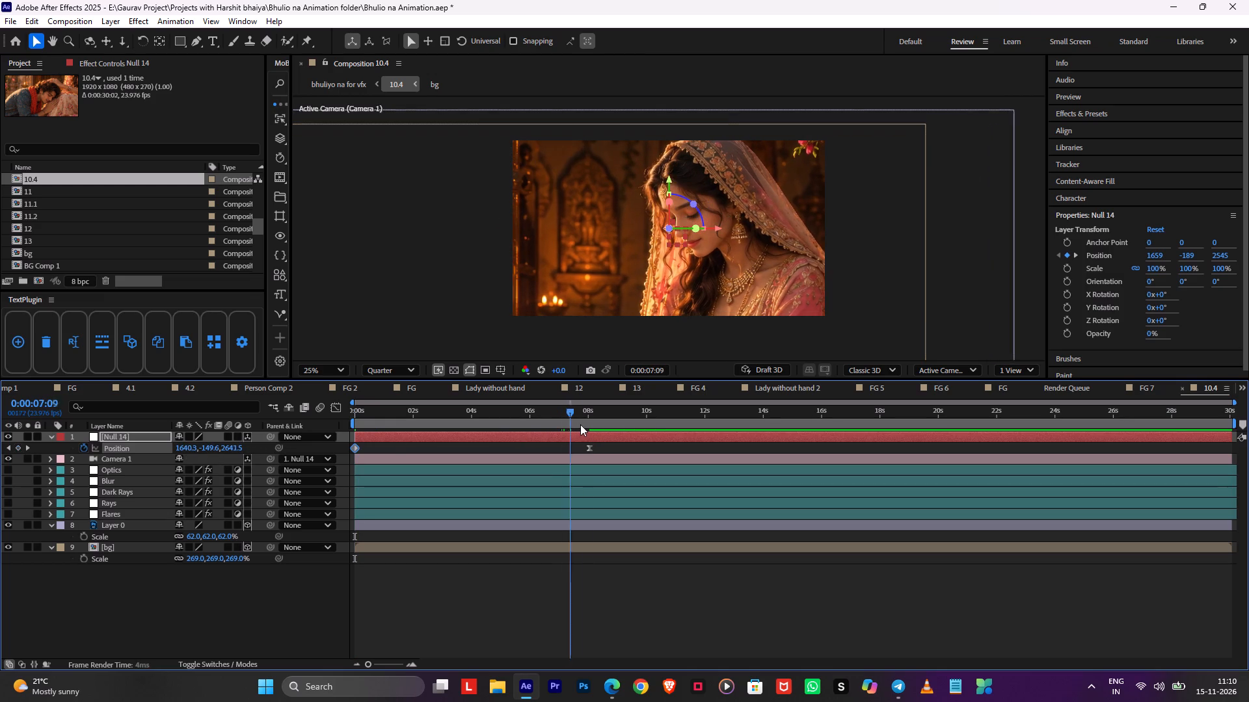
drag(580, 424, 303, 452)
key(ctrl+s)
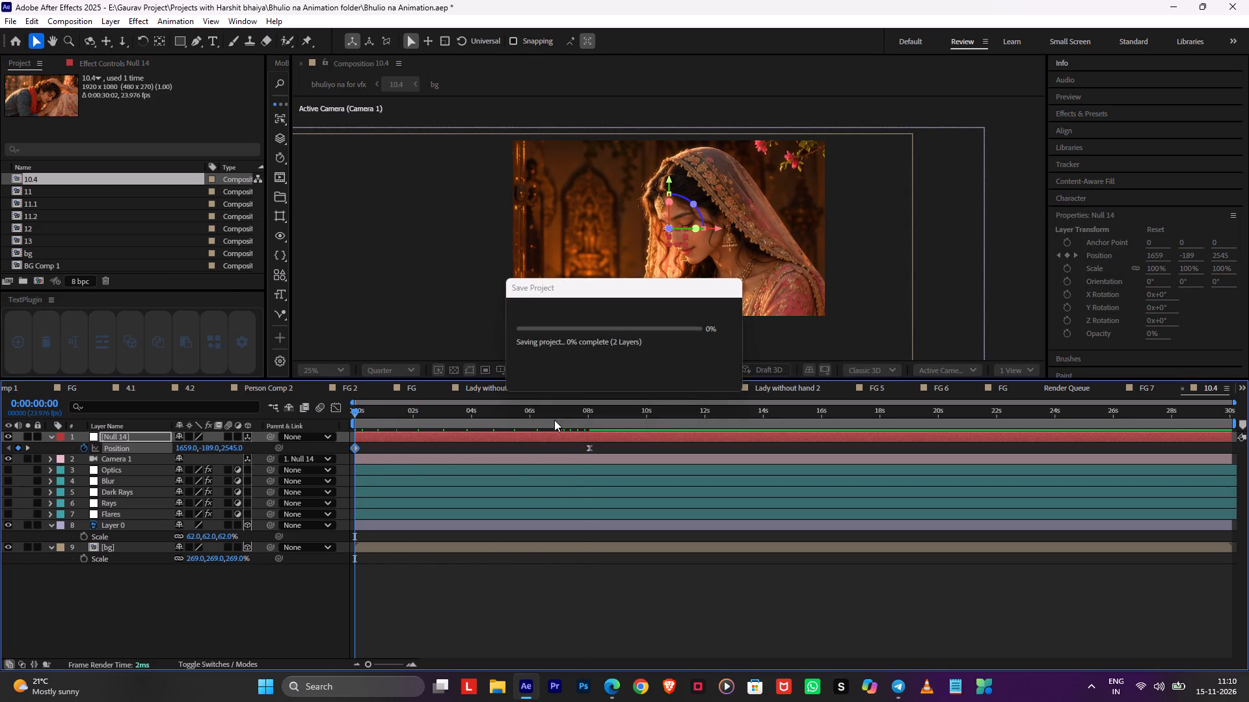
Set the X position of Null 14's keyframe at 0:00:08:01 to 1592 and raise its Y value slightly.
drag(574, 419, 589, 422)
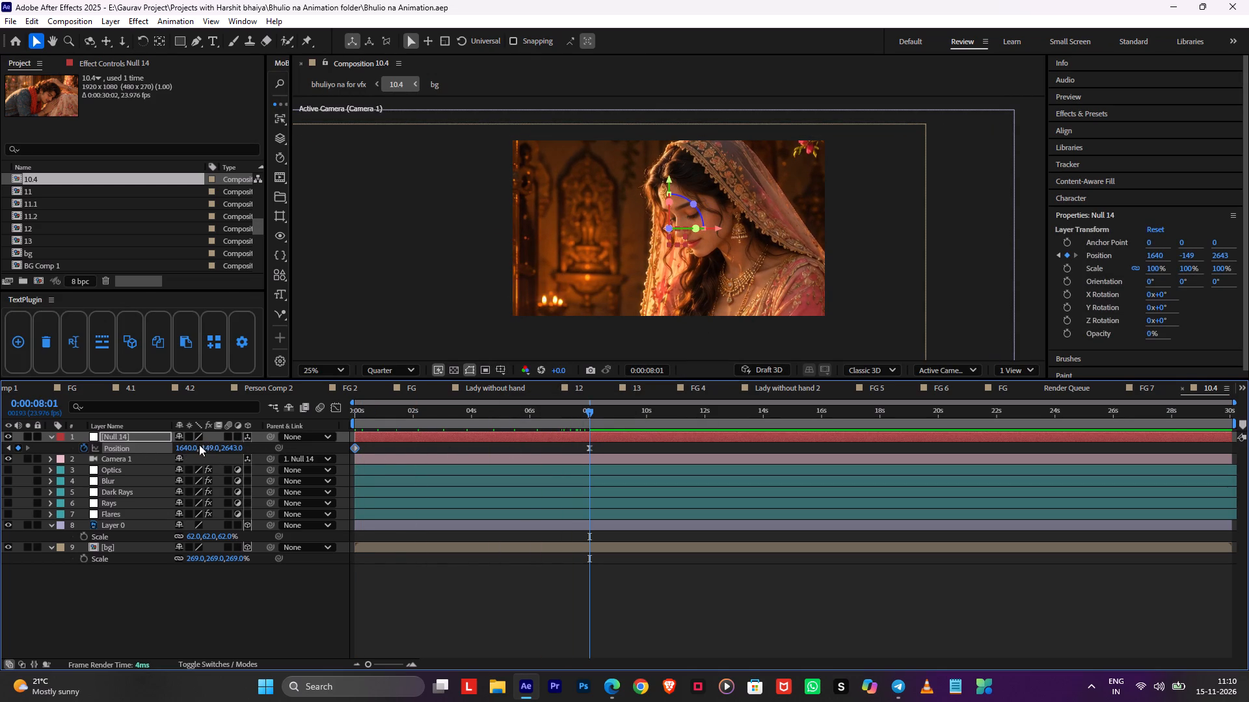
drag(196, 445, 167, 446)
drag(206, 446, 213, 447)
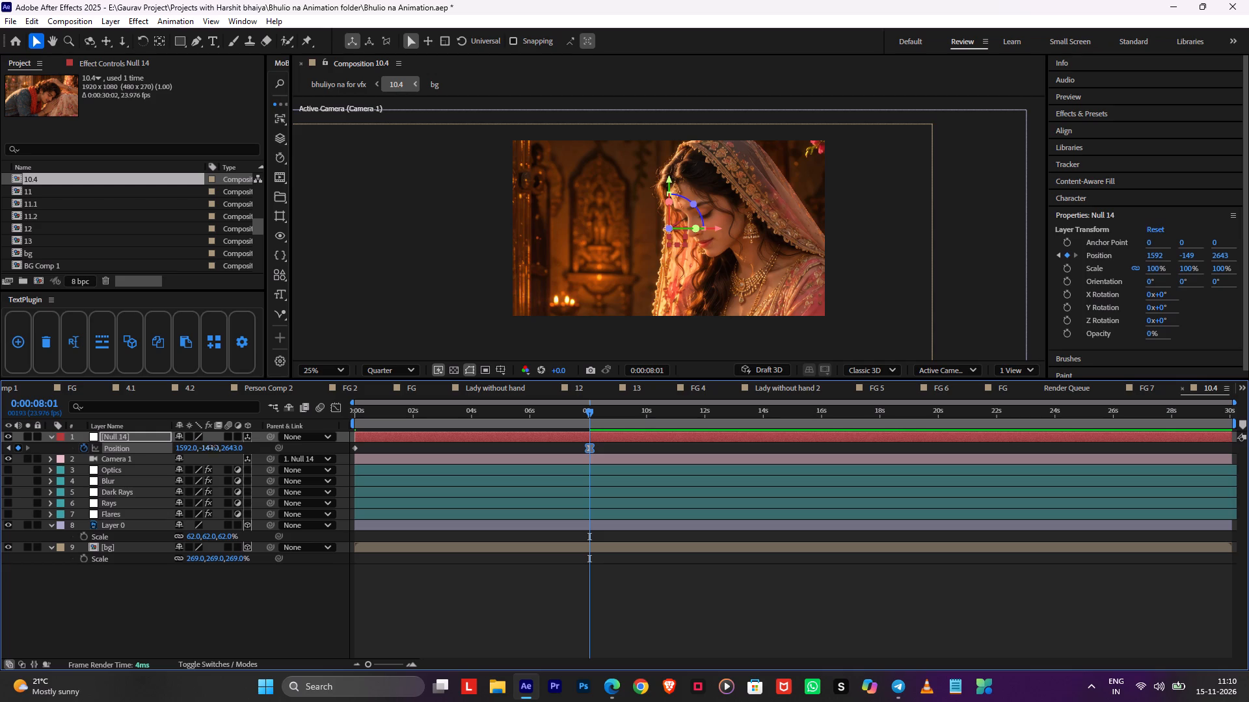
drag(213, 447, 222, 447)
Return to the composition bhuliyo na for vfx, play it from the start of layer 10.1 and save the project.
key(Tab)
click(146, 451)
drag(607, 409, 598, 411)
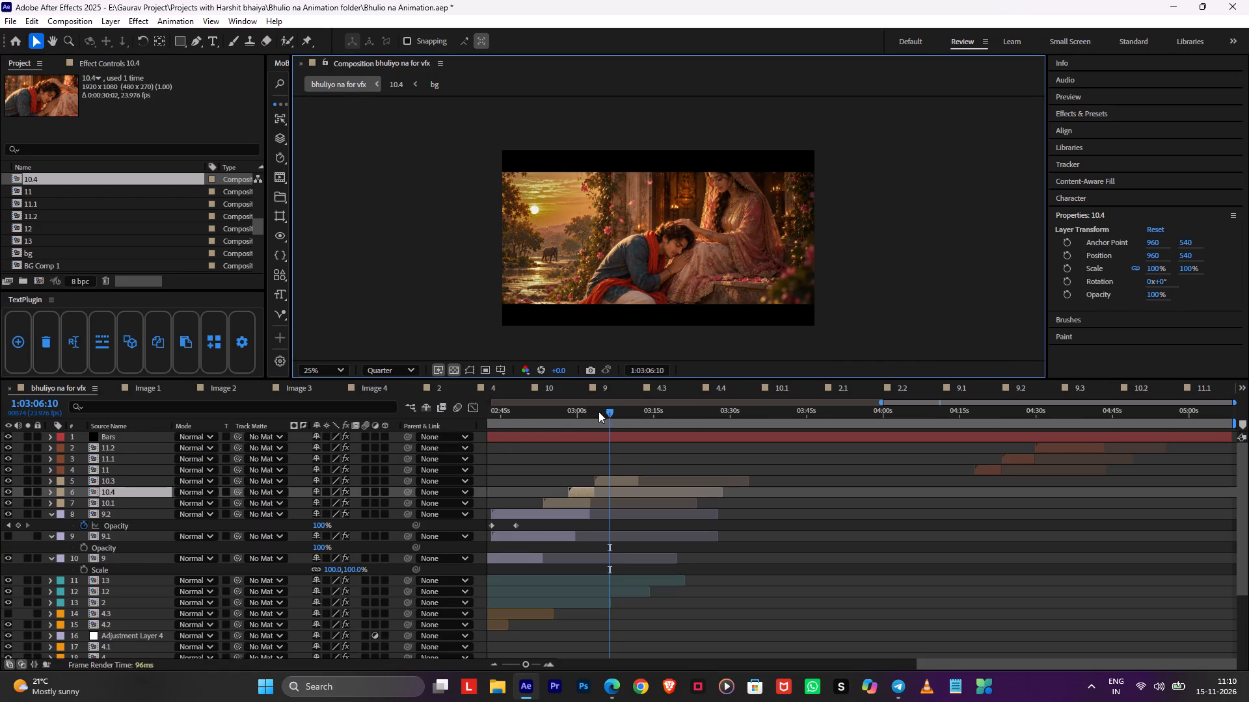
drag(598, 411, 552, 421)
key(space)
key(ctrl+s)
alt+scroll(556, 447, up, 1)
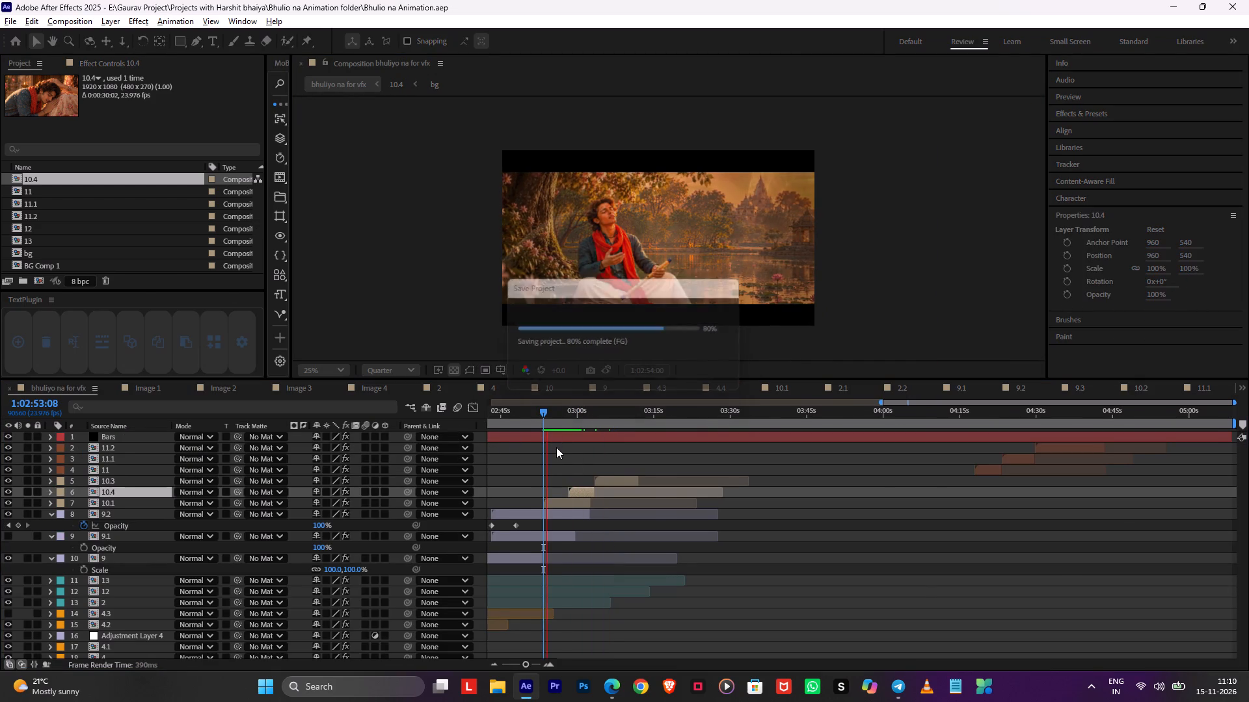
alt+scroll(556, 447, up, 1)
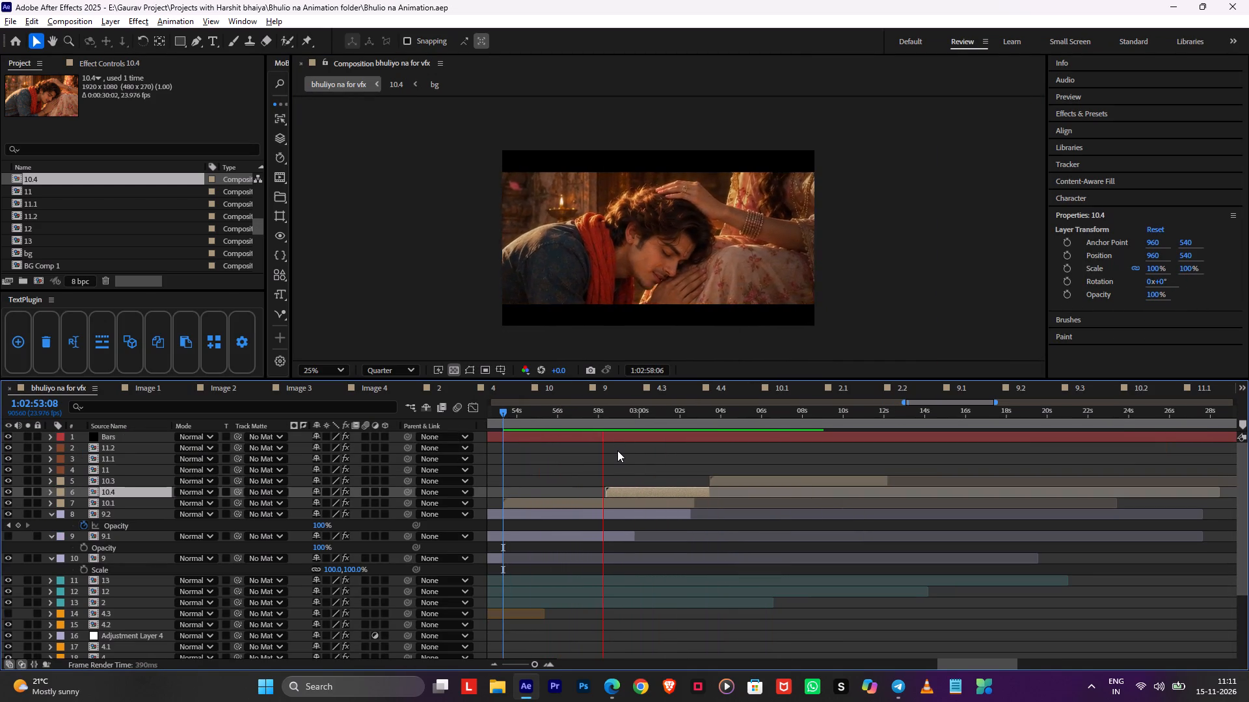
Play from 1:02:58:02 through layer 10.4 to check its camera move up to the cut to 10.3.
click(602, 415)
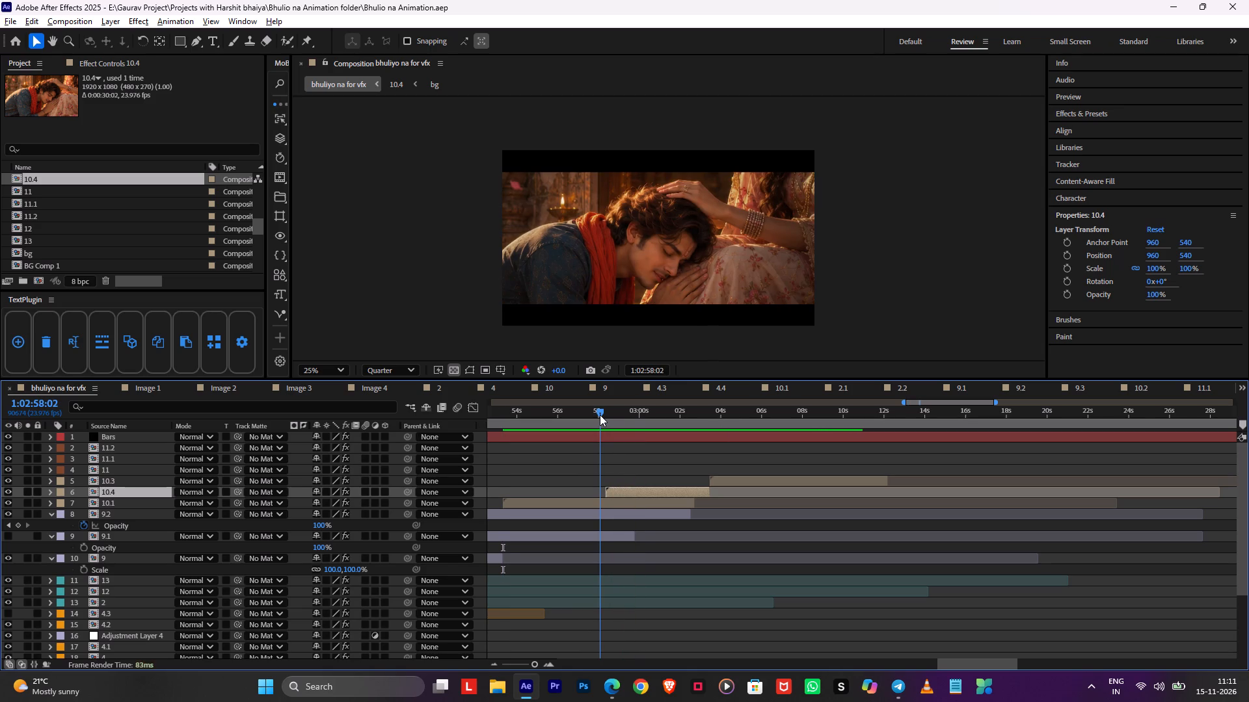
key(space)
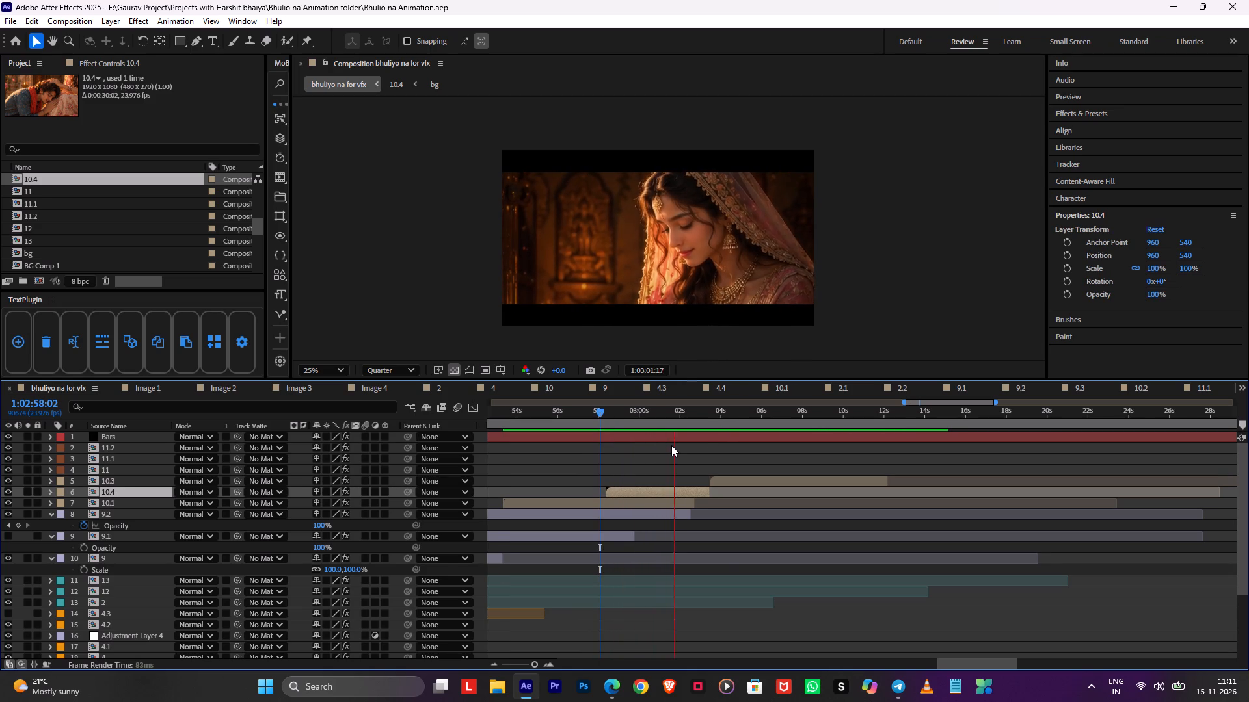
key(space)
key(space)
key(space)
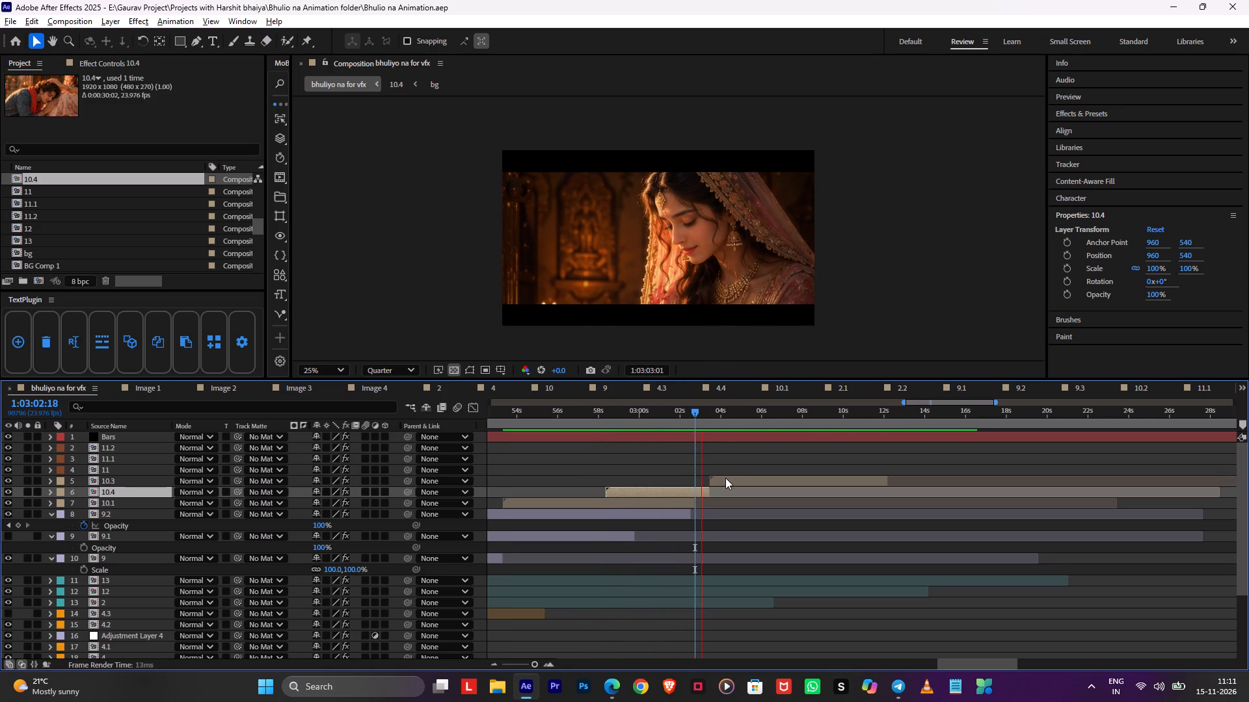
key(space)
key(space)
key(space)
key(space)
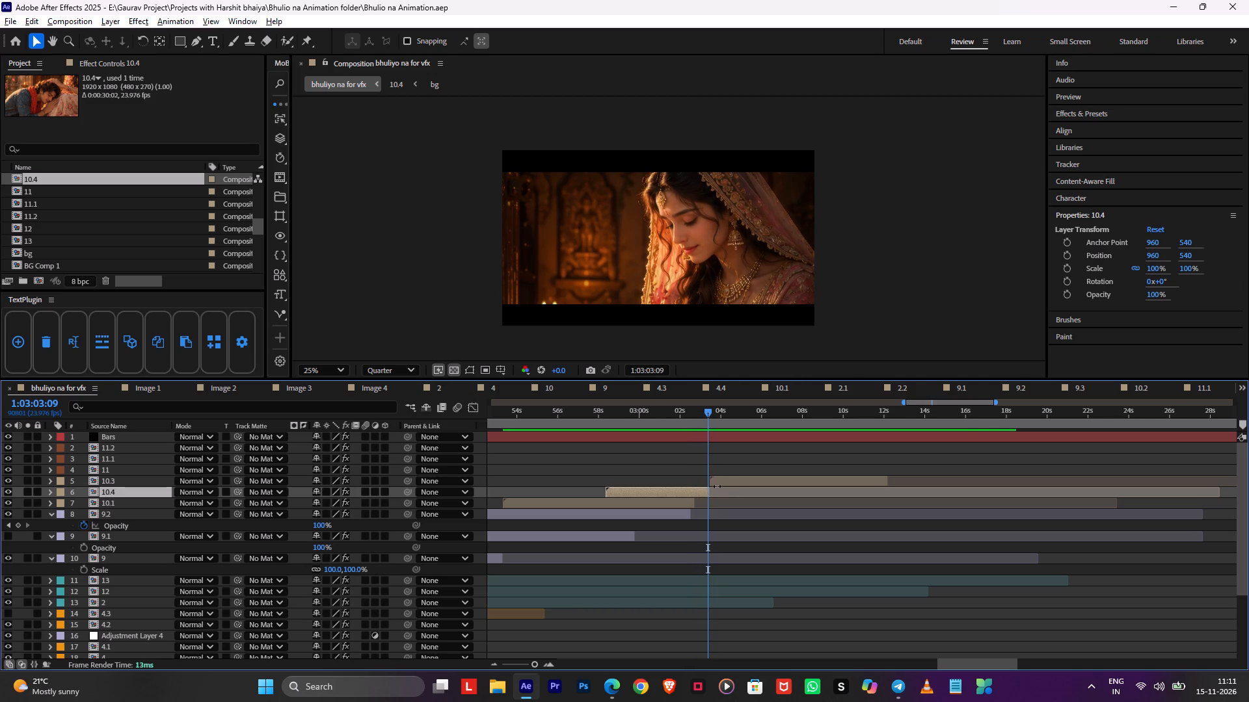
Extend the end of layer 10.4 about four seconds past the start of layer 10.3 so they overlap.
drag(711, 493, 796, 495)
key(space)
Copy layer 10.1's two Opacity keyframes onto layer 10.3 at 1:03:03:11, play the fade and save the project.
drag(722, 419, 710, 418)
key(t)
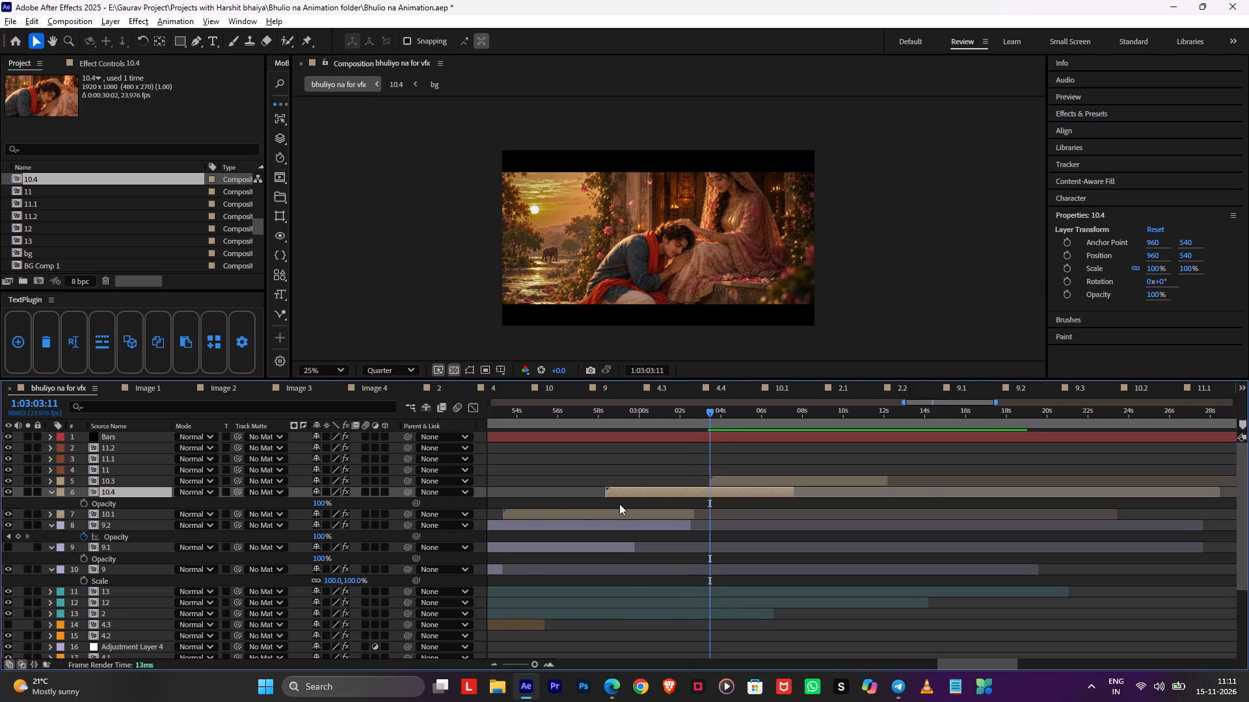
alt+scroll(563, 502, down, 2)
click(557, 515)
key(t)
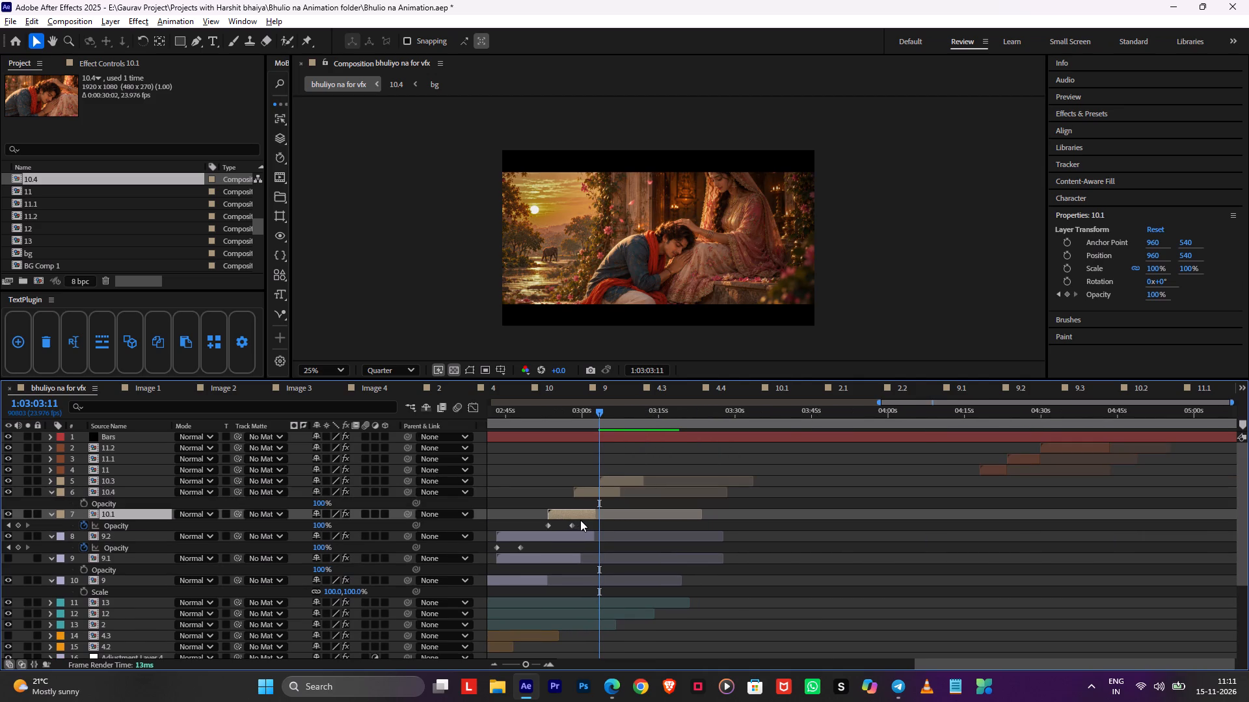
drag(582, 523, 533, 525)
key(ctrl+c)
click(610, 481)
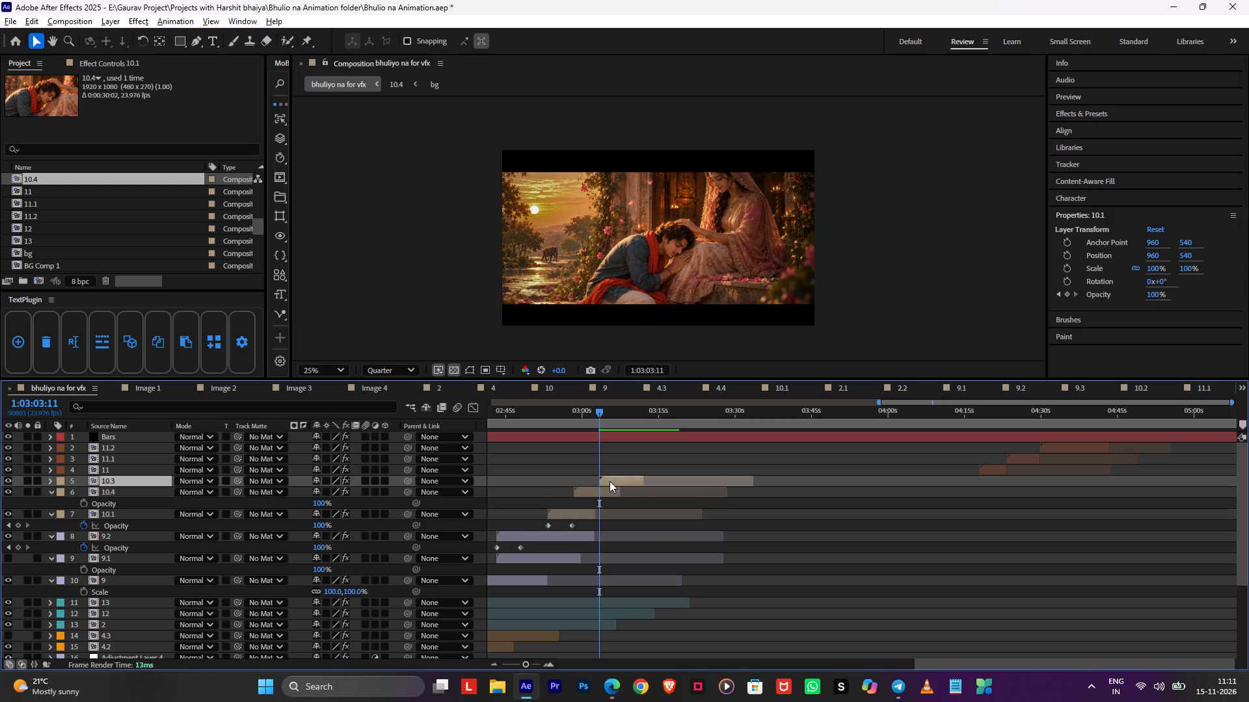
key(ctrl+v)
key(space)
key(ctrl+s)
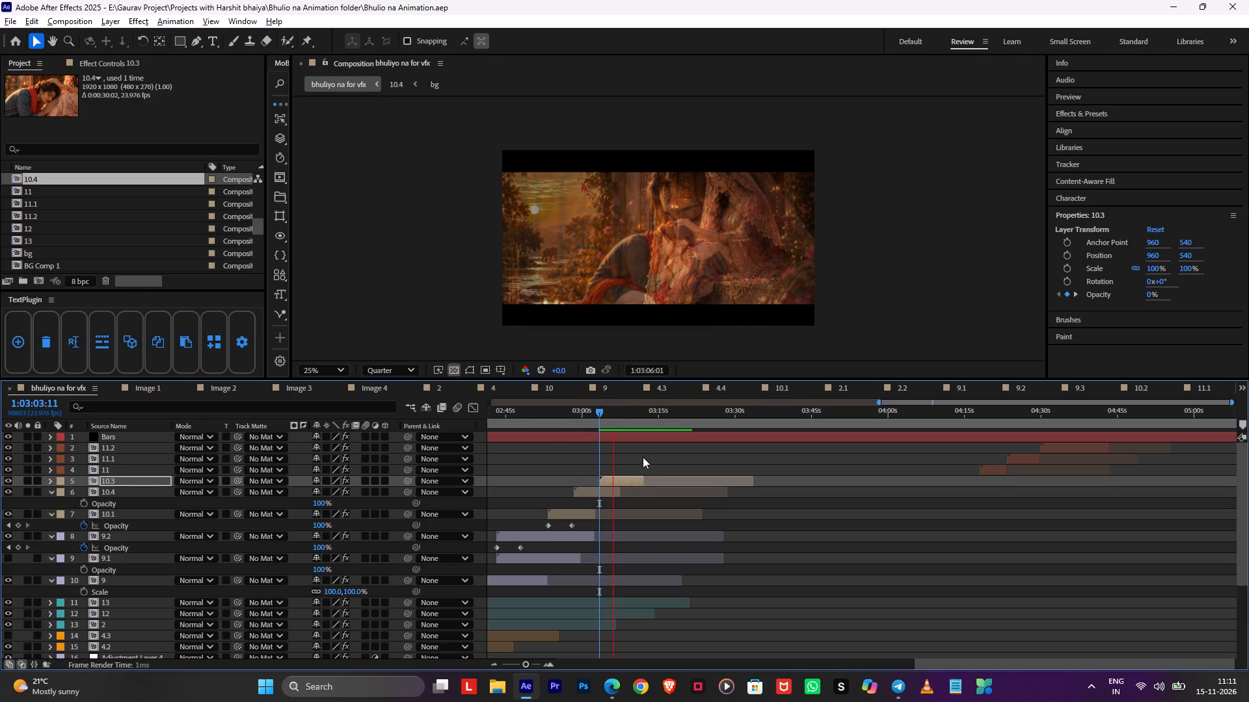
Scrub through the sequence around layers 10.1, 10.4 and 10.3 to check their fades and timing.
key(space)
drag(621, 415, 600, 417)
alt+scroll(631, 451, down, 4)
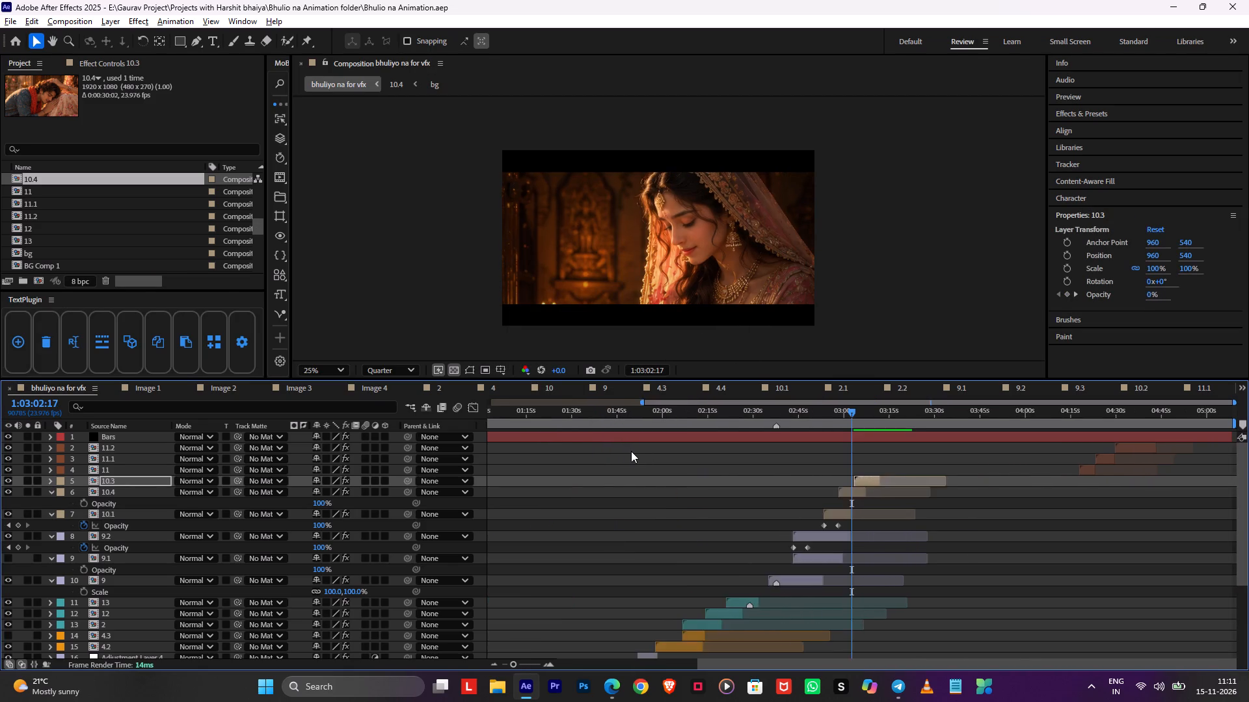
scroll(956, 474, down, 2)
click(993, 543)
alt+scroll(985, 539, up, 2)
scroll(728, 450, up, 3)
drag(745, 421, 768, 426)
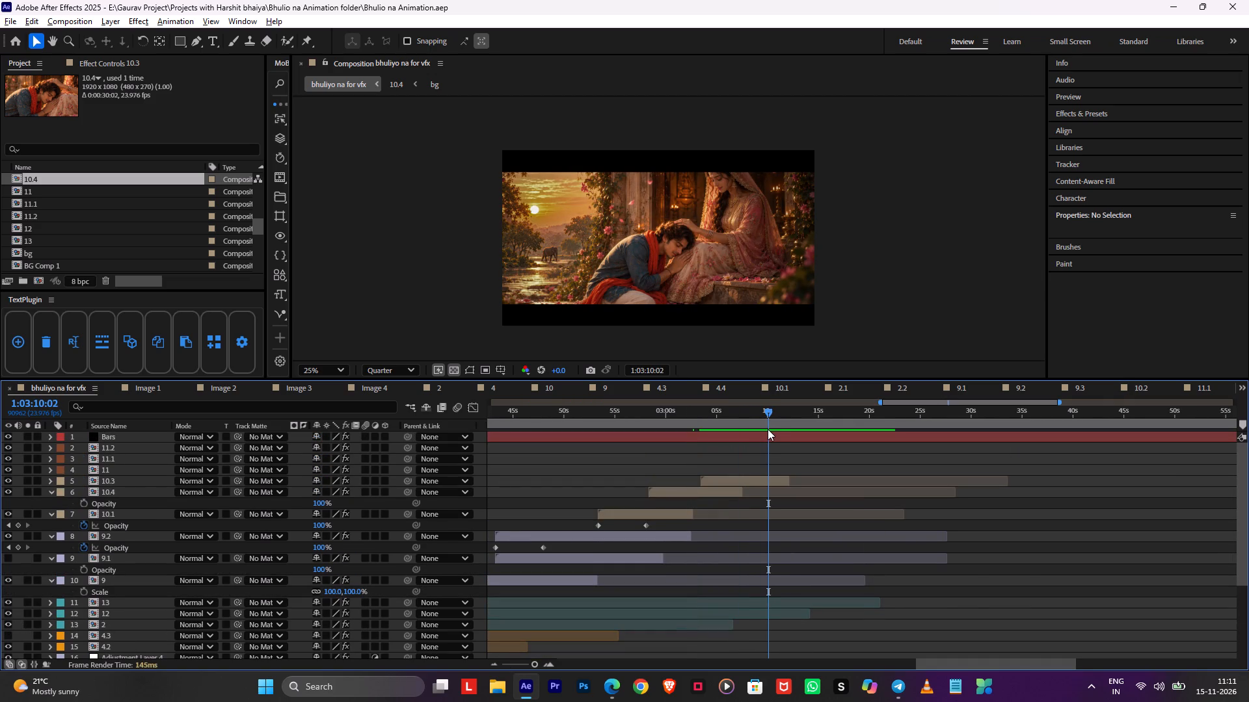
text(1)
key(space)
drag(744, 414, 687, 424)
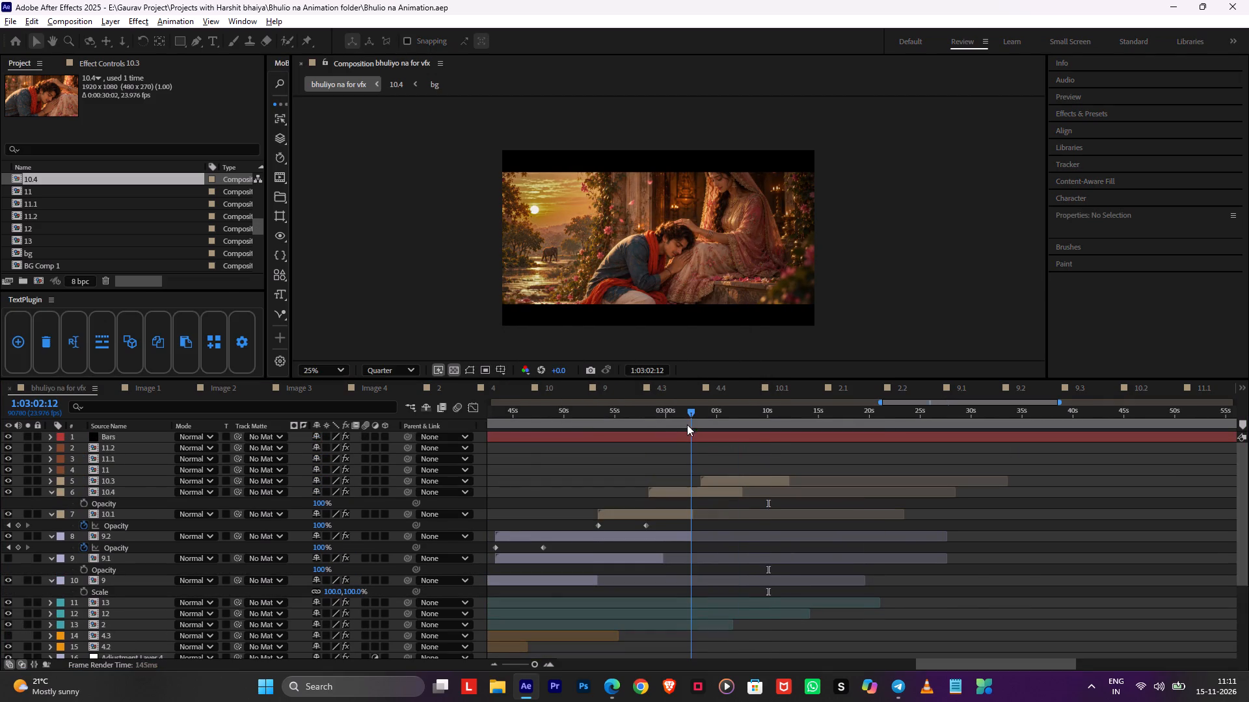
drag(691, 421, 591, 437)
Collapse the expanded layer properties in the main composition's timeline.
click(600, 478)
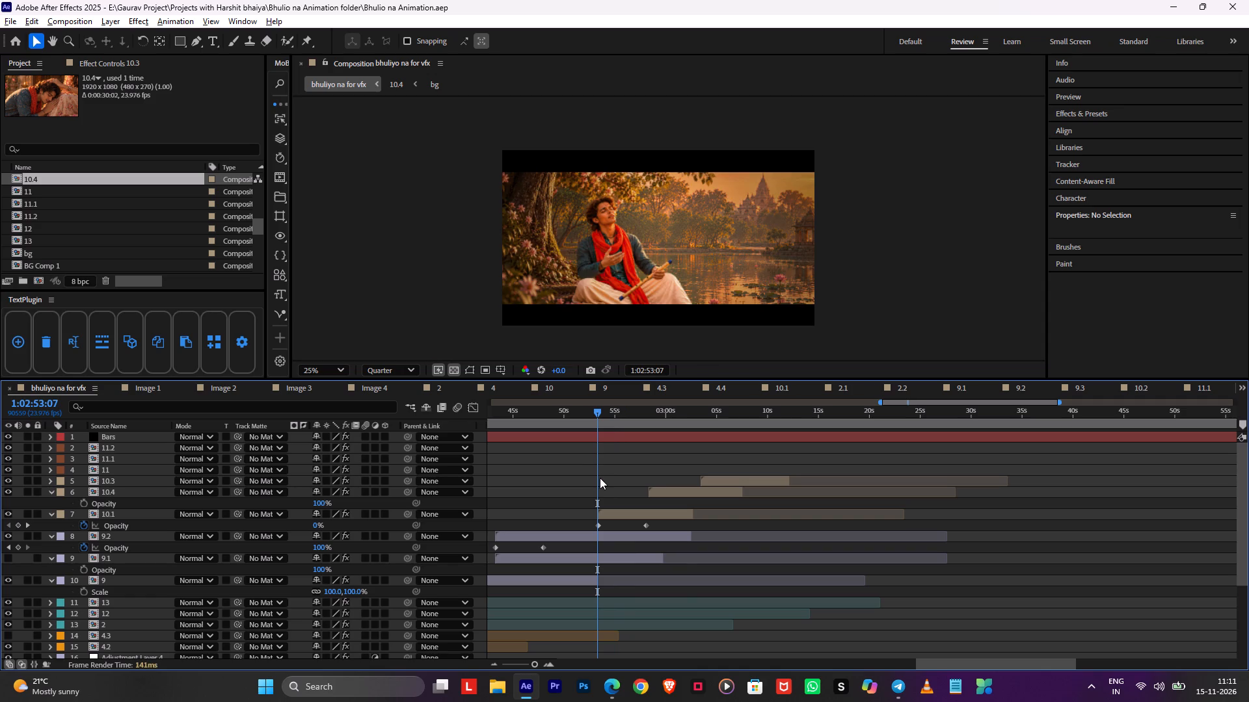
text(uu)
click(600, 478)
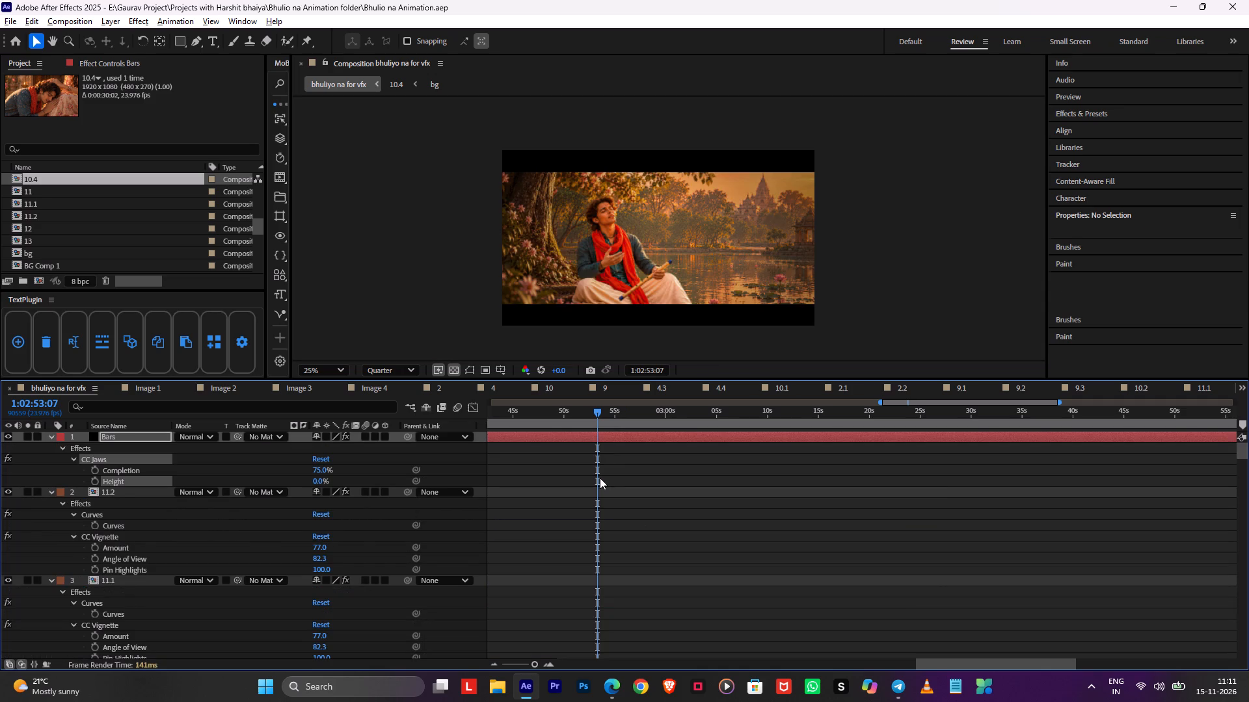
key(u)
click(612, 463)
key(u)
scroll(612, 464, down, 1)
Play the sequence from 1:02:52:08 through the fade from layer 9 into 10.1 and save the project.
key(space)
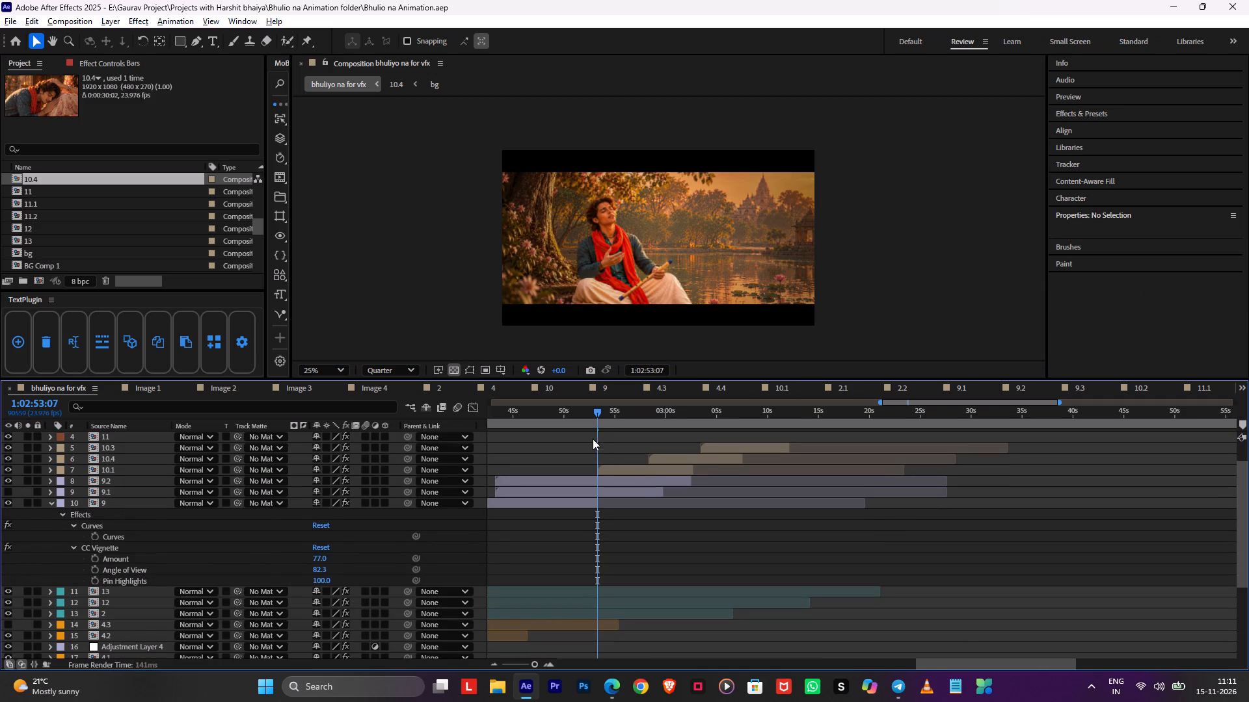
drag(593, 411, 584, 411)
click(593, 450)
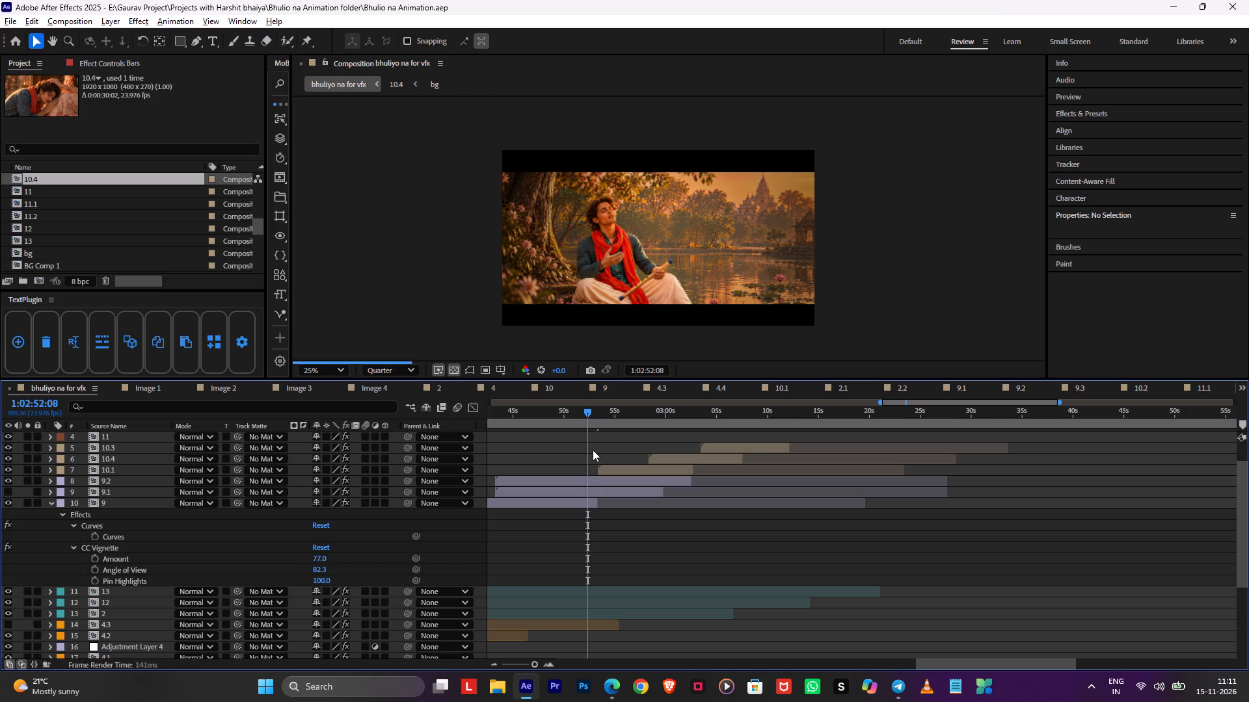
key(space)
alt+scroll(593, 450, up, 2)
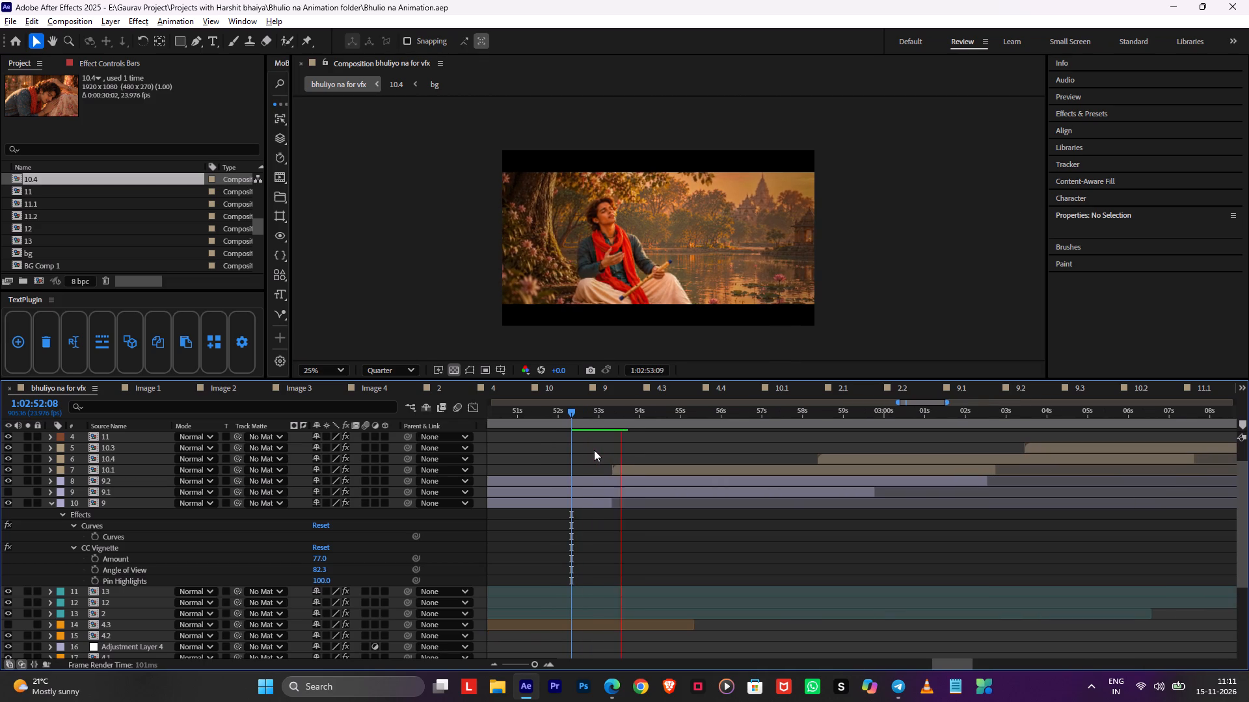
middle_drag(732, 443, 589, 462)
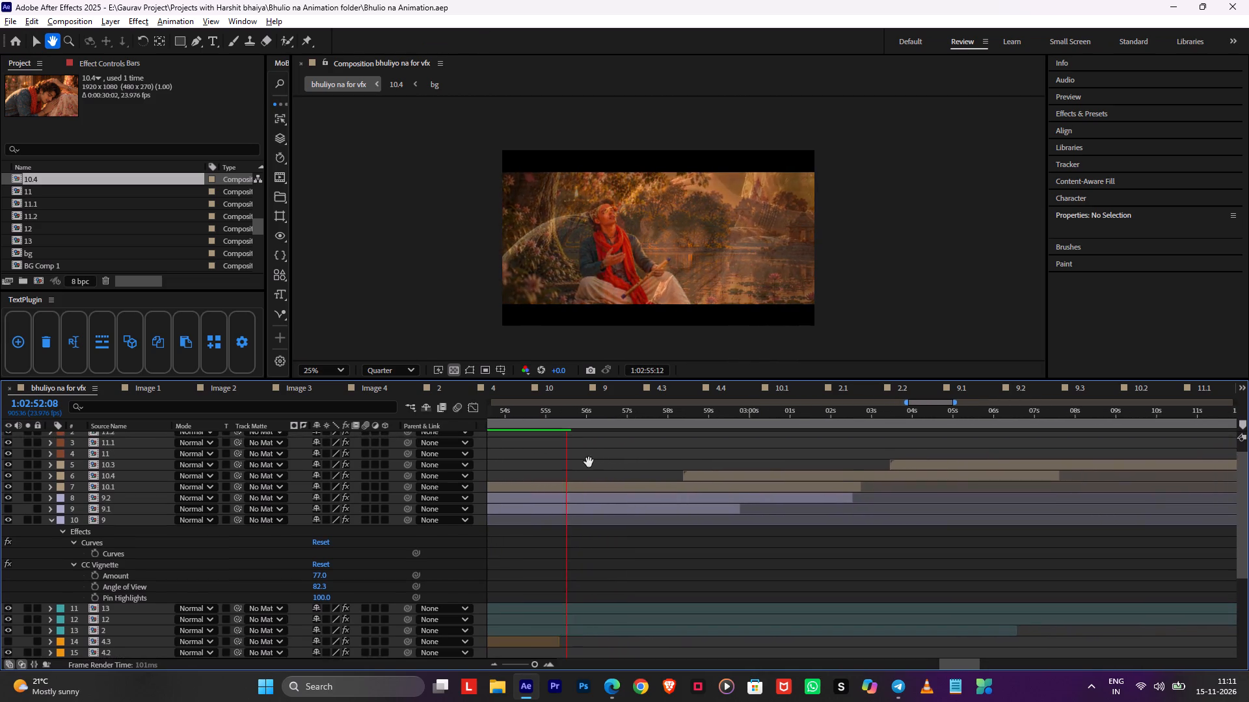
middle_drag(589, 462, 548, 469)
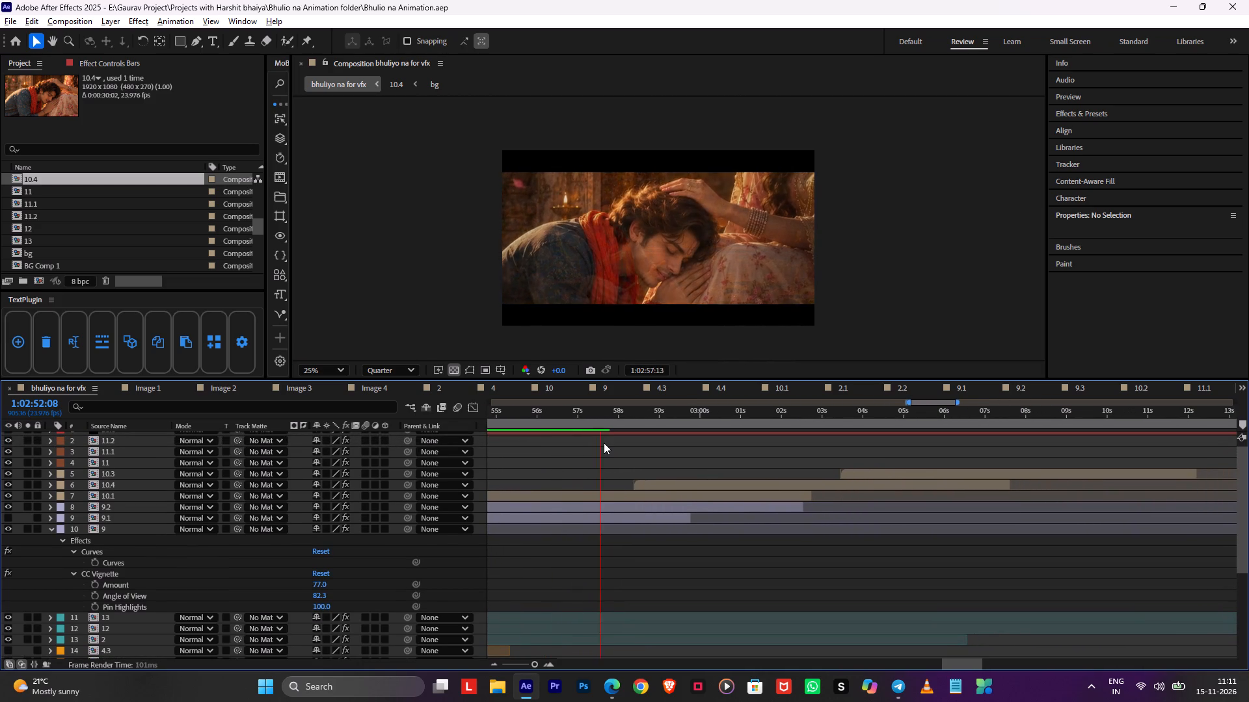
key(ctrl+s)
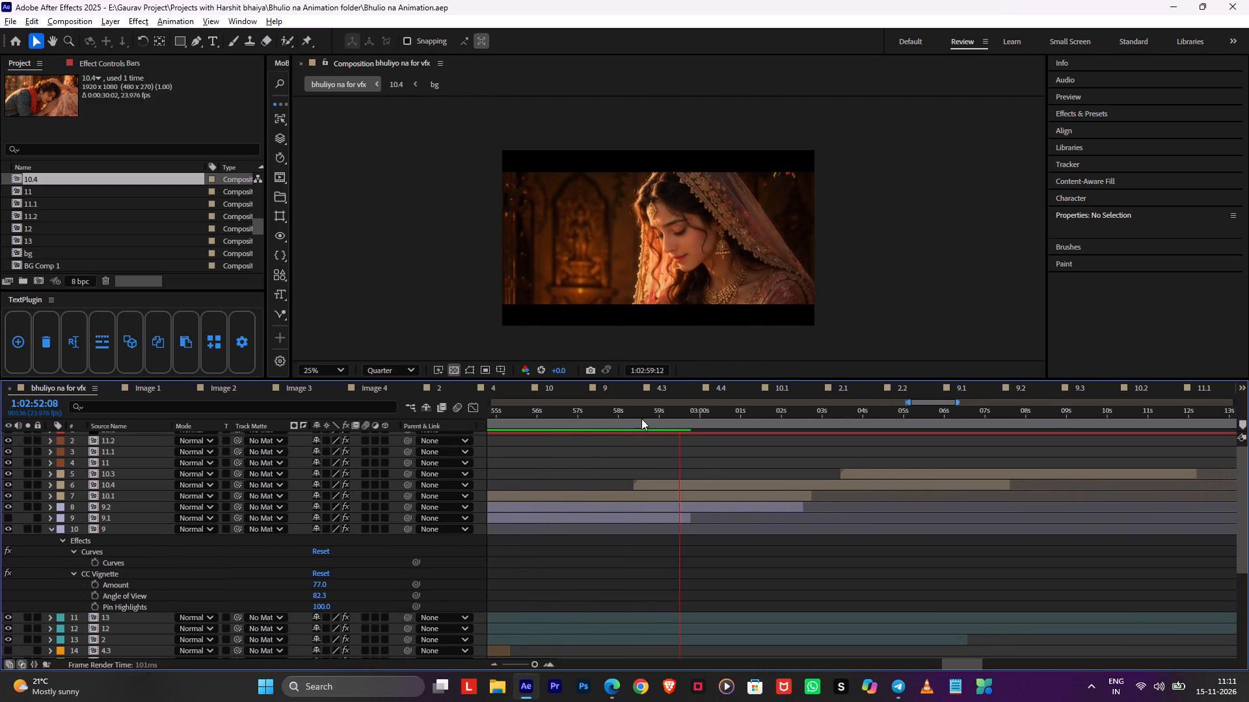
Play from 1:02:58:02 through layer 10.4 and its fade into 10.3, then go back to 1:03:03:11.
drag(624, 412, 618, 412)
key(space)
click(621, 413)
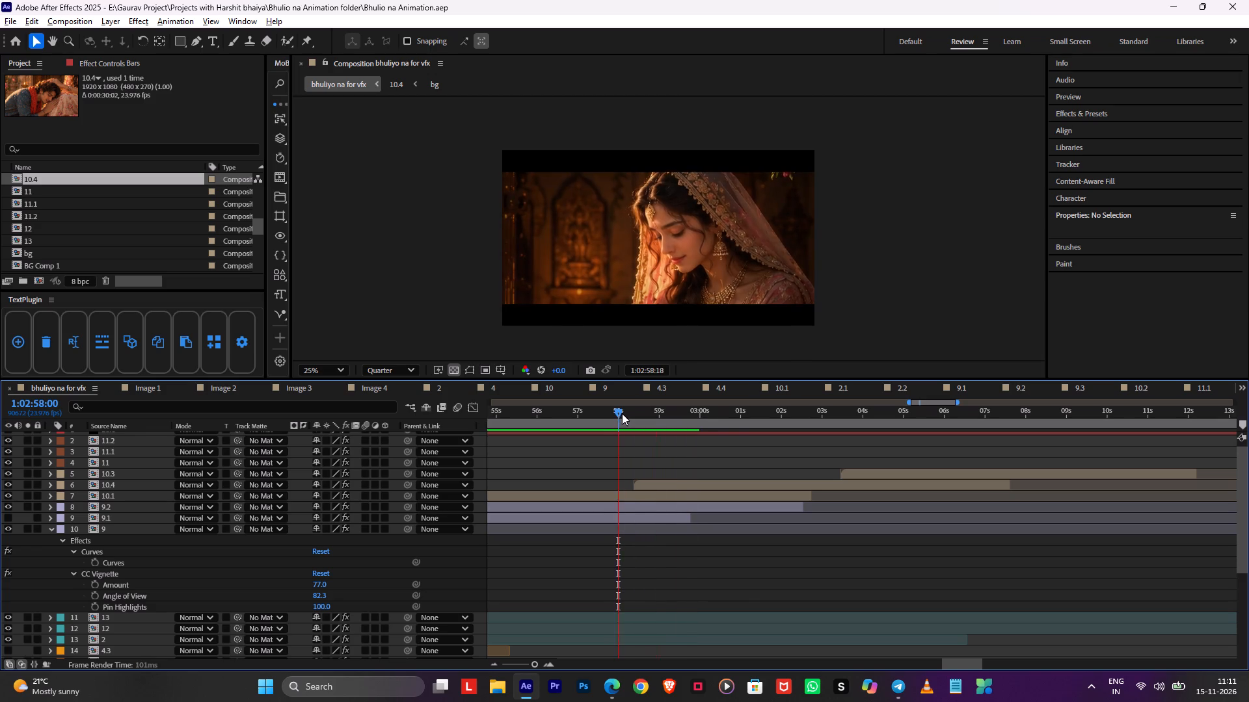
key(space)
middle_drag(765, 452, 751, 458)
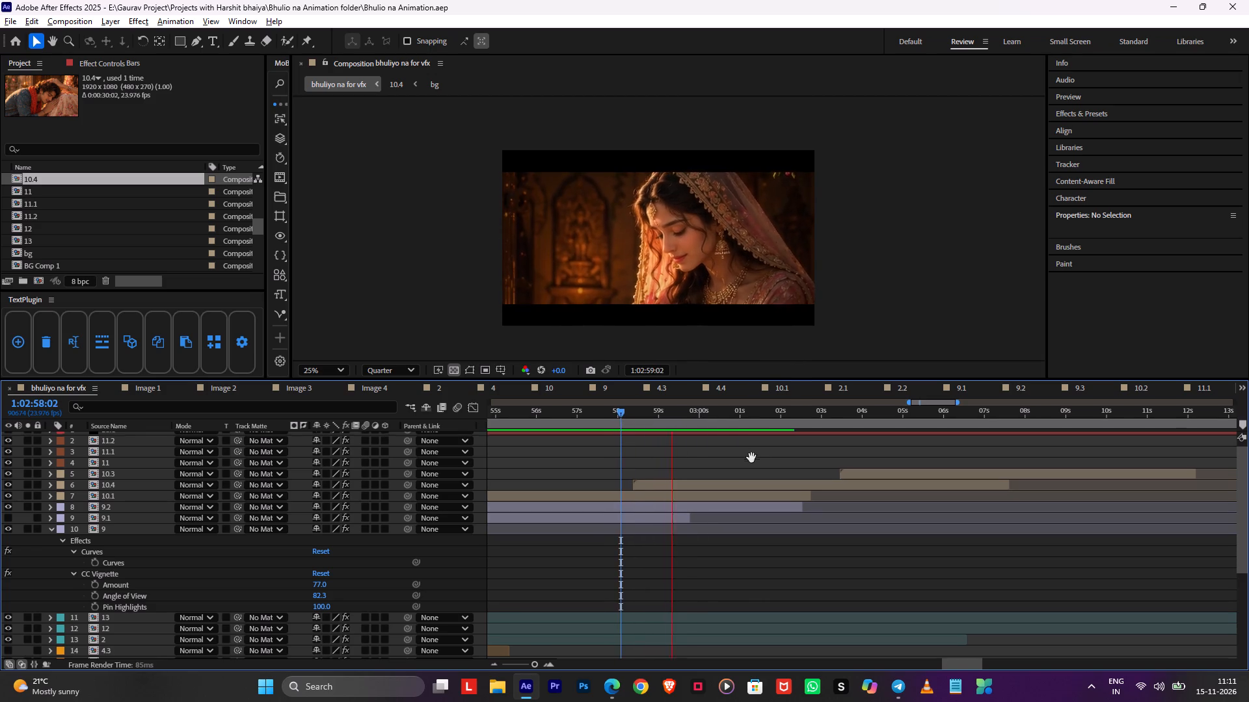
middle_drag(751, 458, 571, 473)
click(624, 451)
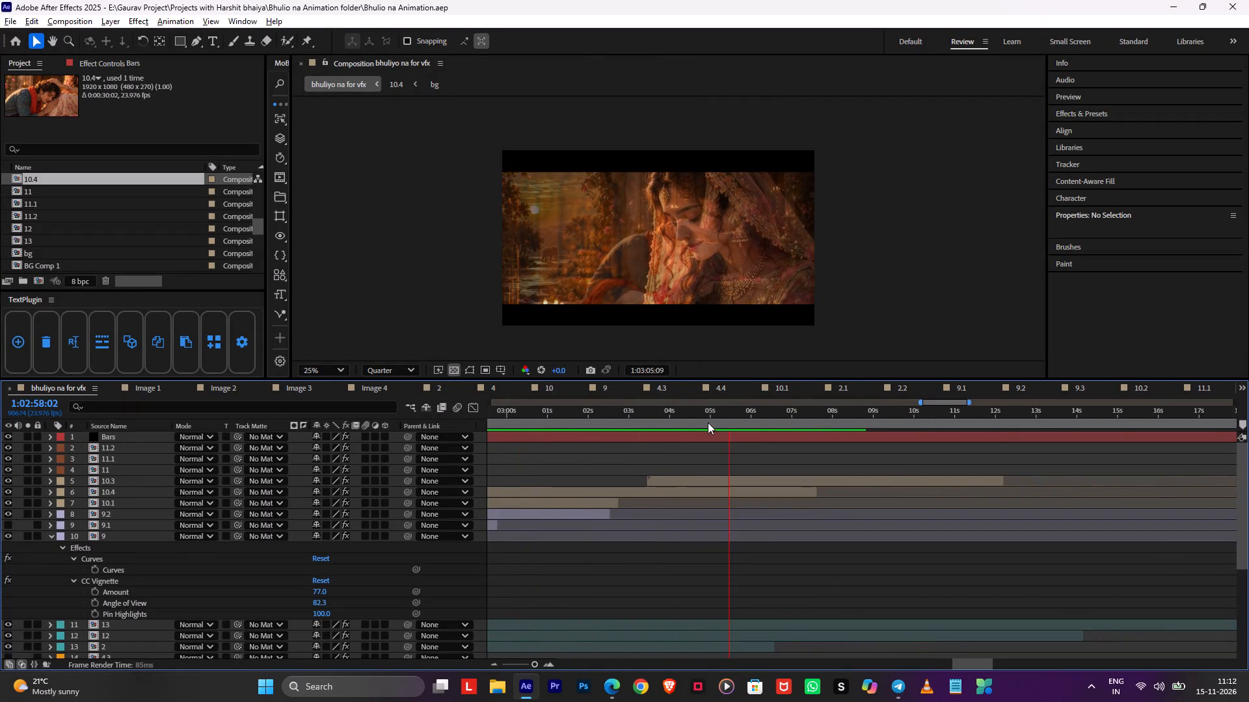
key(space)
drag(690, 419, 633, 422)
drag(658, 419, 651, 419)
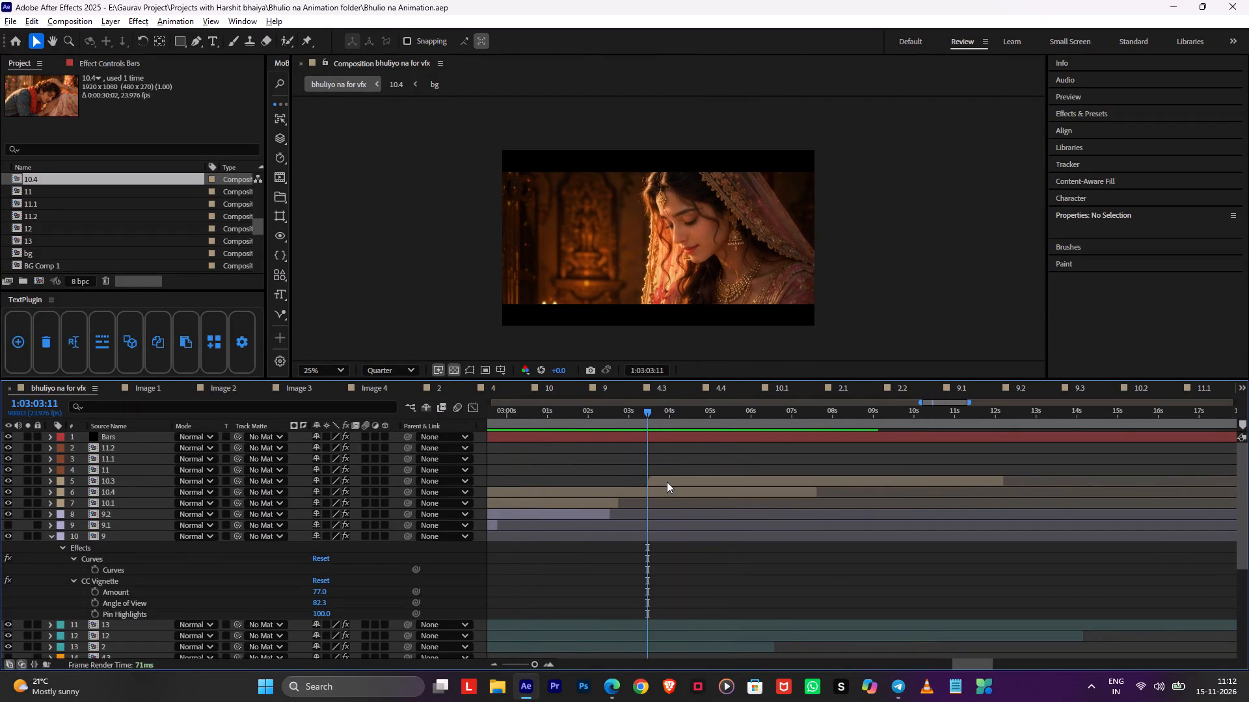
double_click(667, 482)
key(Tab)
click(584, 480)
Reveal the source of layer 10.4 in the project and duplicate that composition.
click(690, 486)
right_click(690, 486)
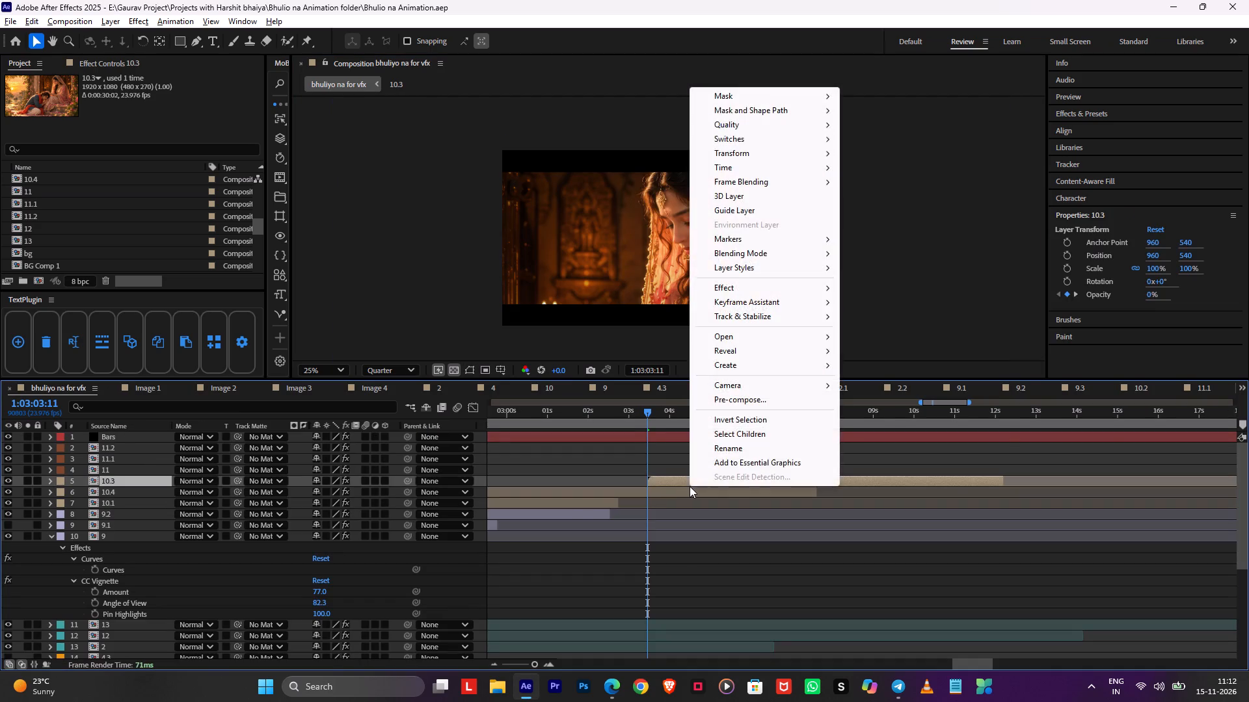
click(668, 487)
right_click(668, 487)
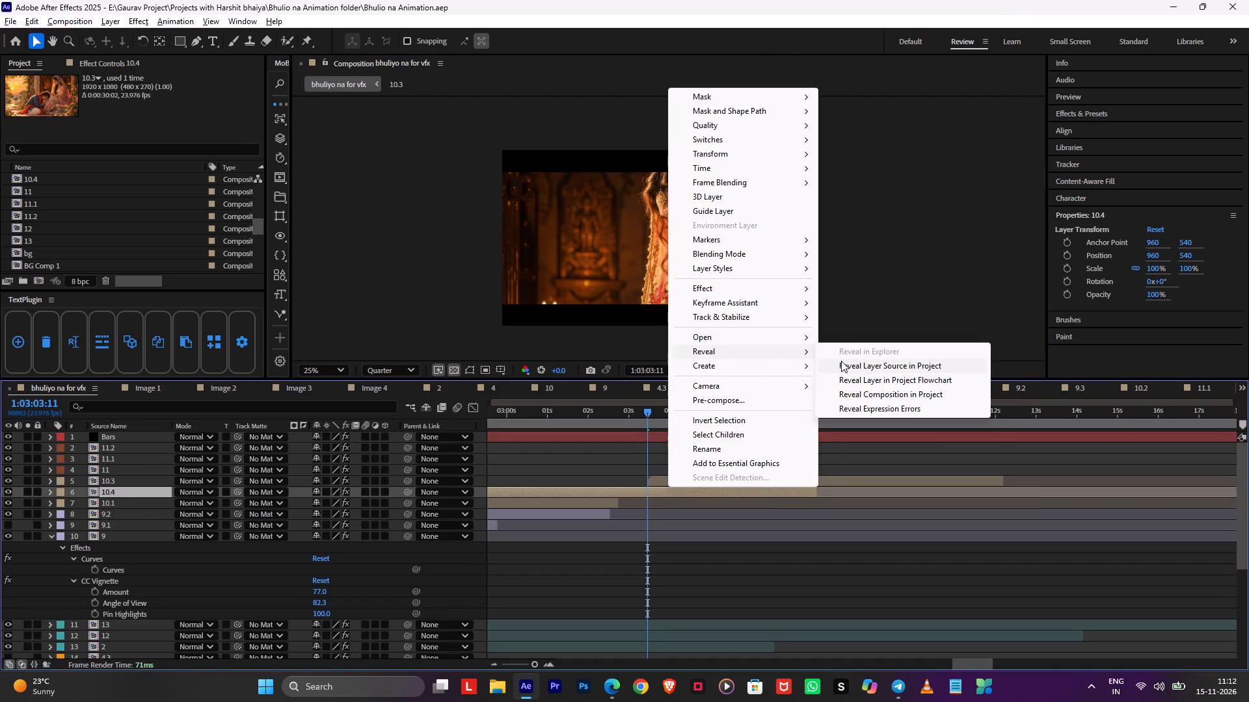
click(849, 362)
click(659, 478)
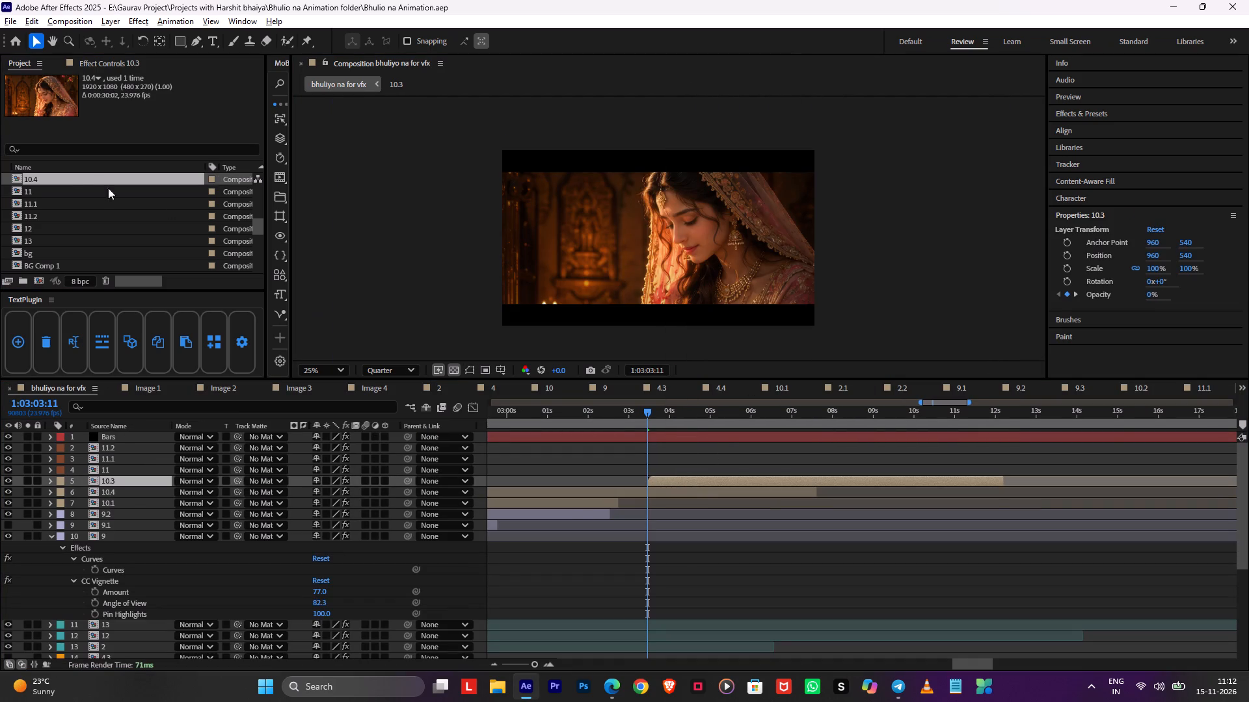
click(65, 180)
key(ctrl+d)
Replace layer 10.3's source in the main timeline with the duplicated composition 10.5.
drag(59, 180, 155, 229)
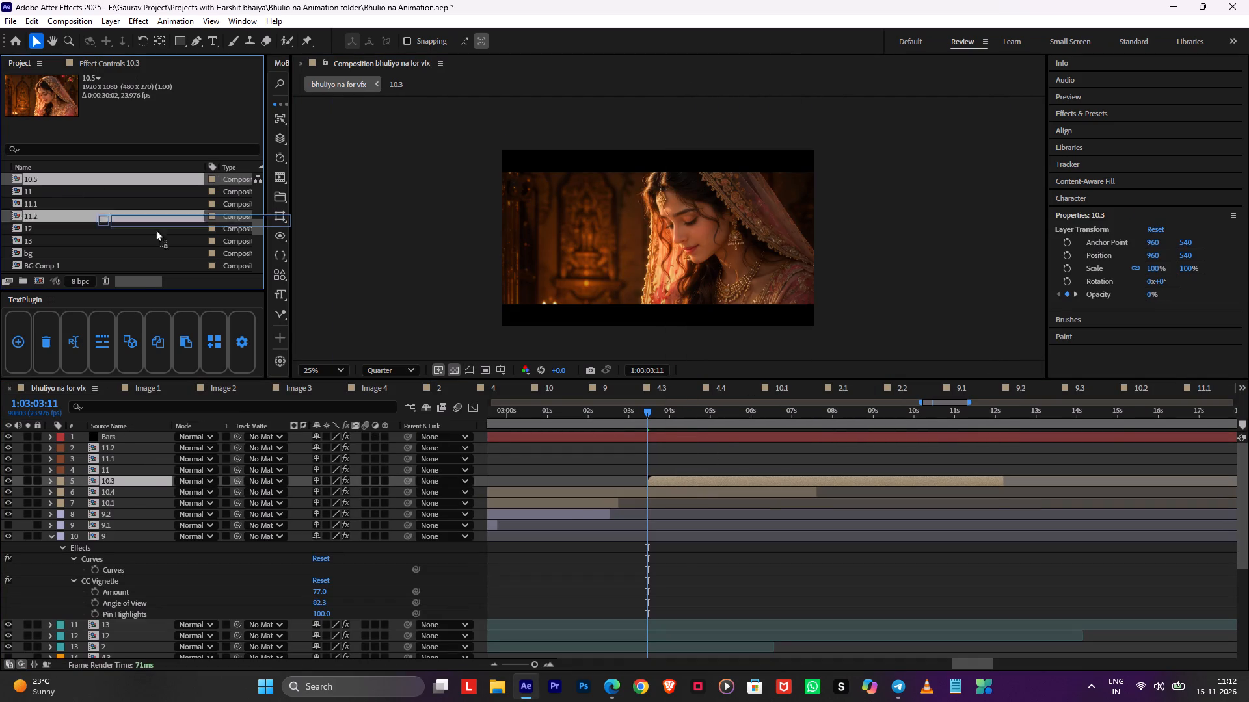
drag(155, 229, 132, 486)
Open composition 10.5 and remove all Position keyframes from Null 14.
double_click(132, 483)
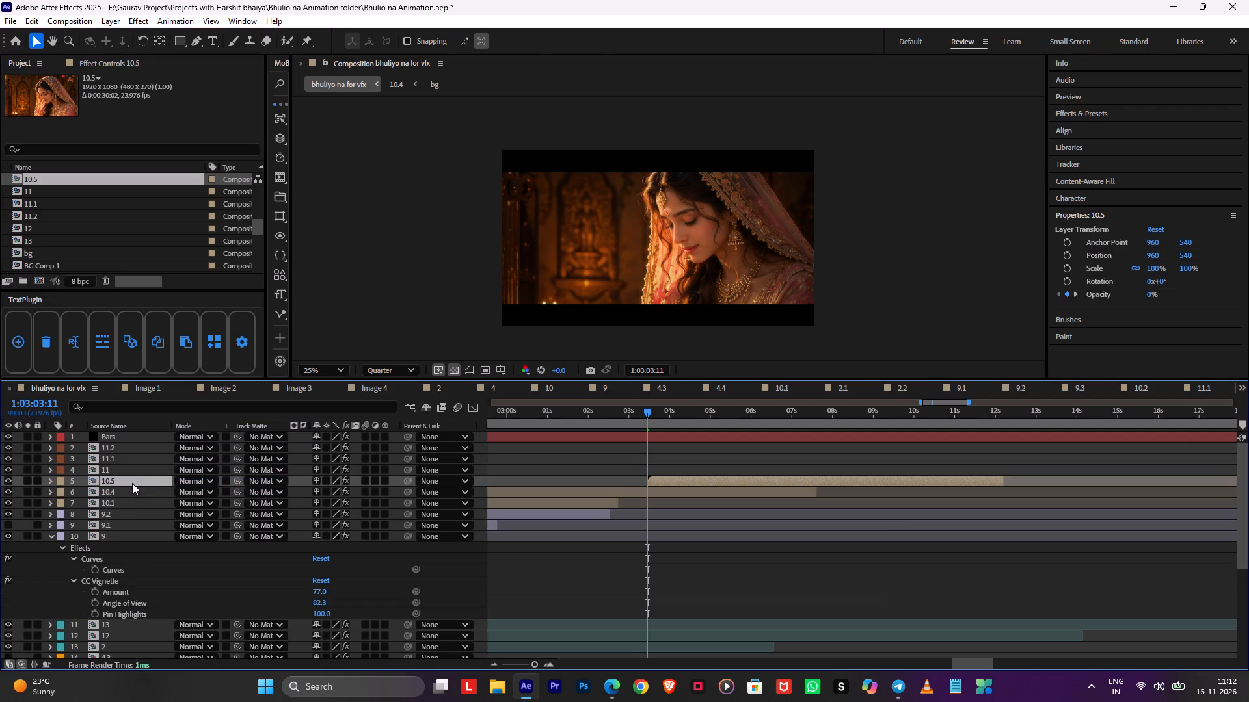
key(p)
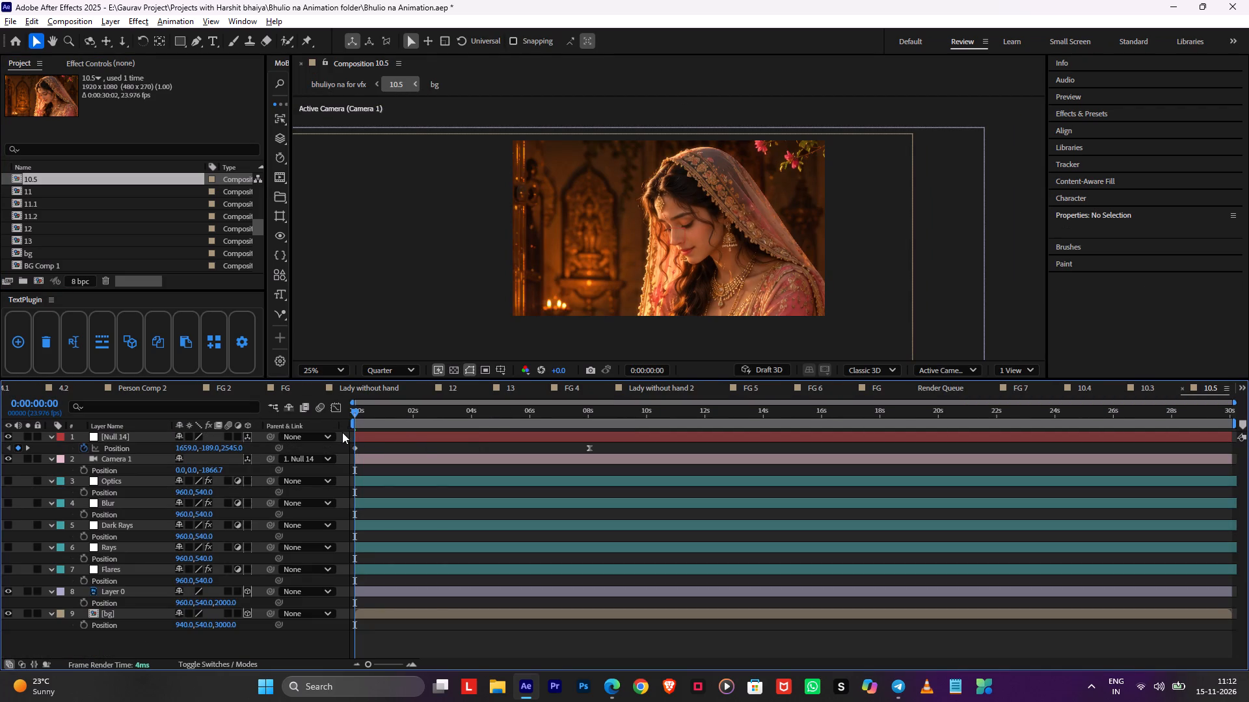
key(p)
click(369, 433)
key(p)
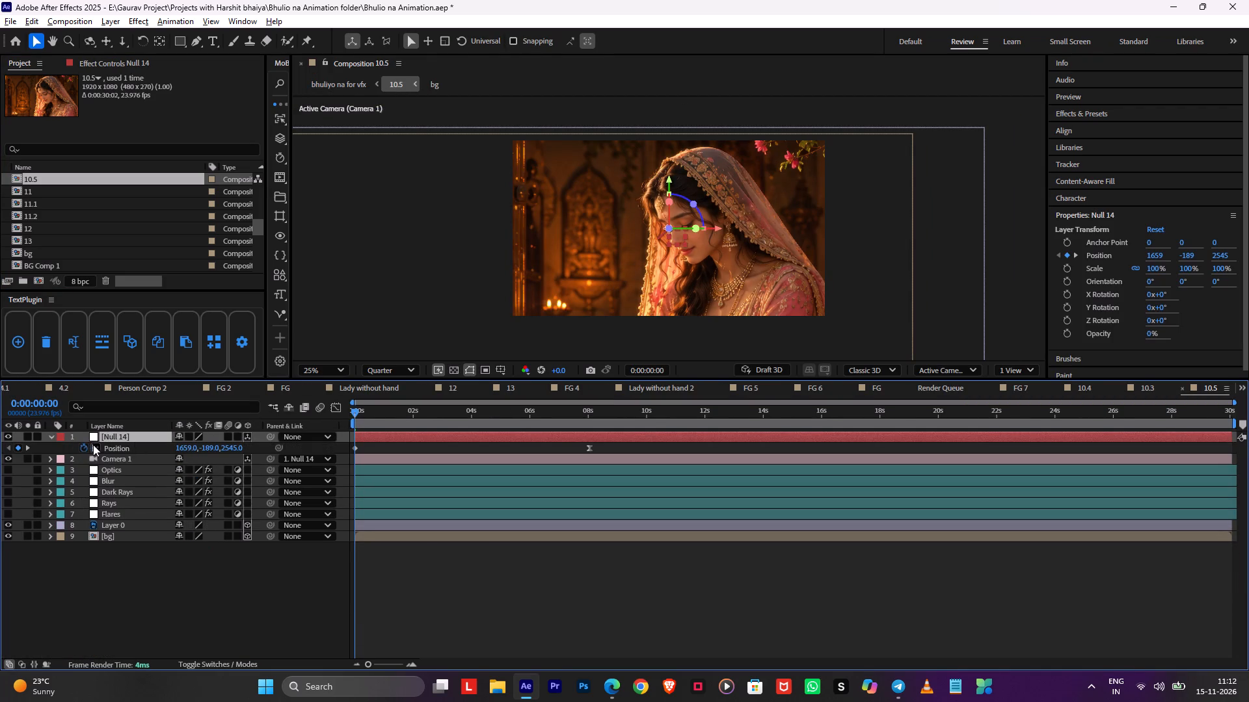
click(88, 448)
Set Null 14's Position to 1659, 163, 1456 and add a Position keyframe at 0 seconds.
drag(239, 448, 0, 467)
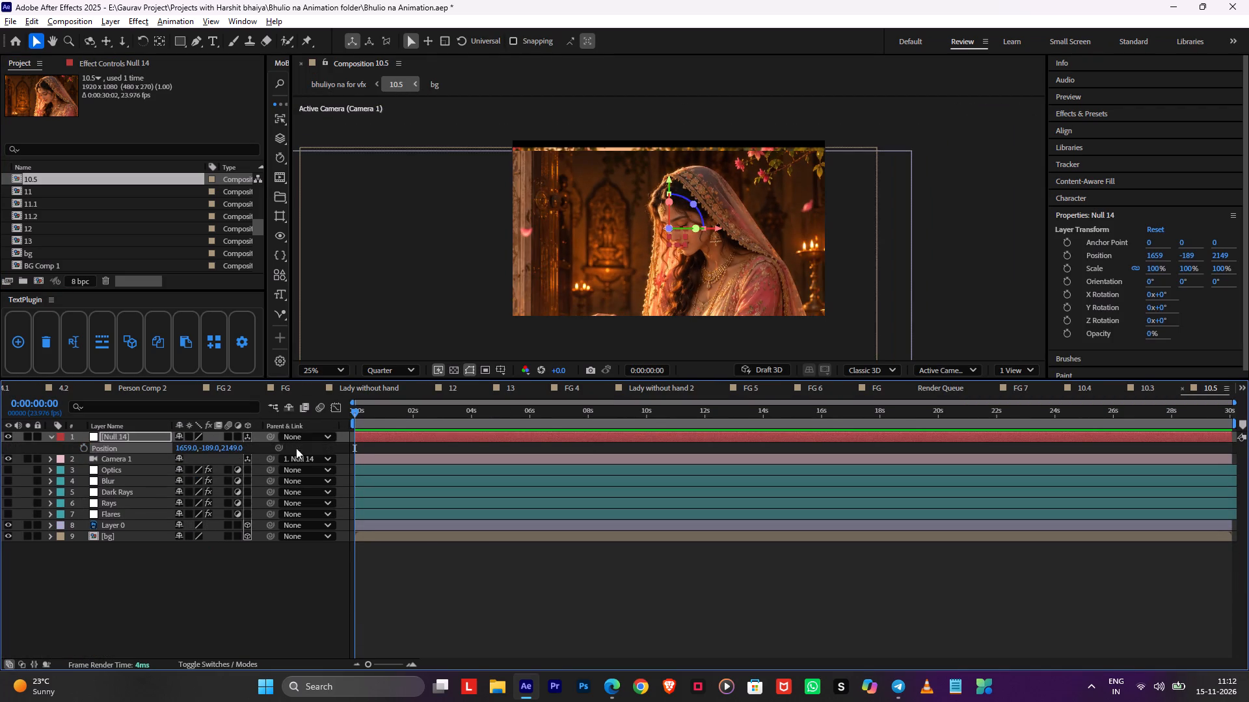
drag(235, 445, 0, 462)
drag(211, 450, 400, 441)
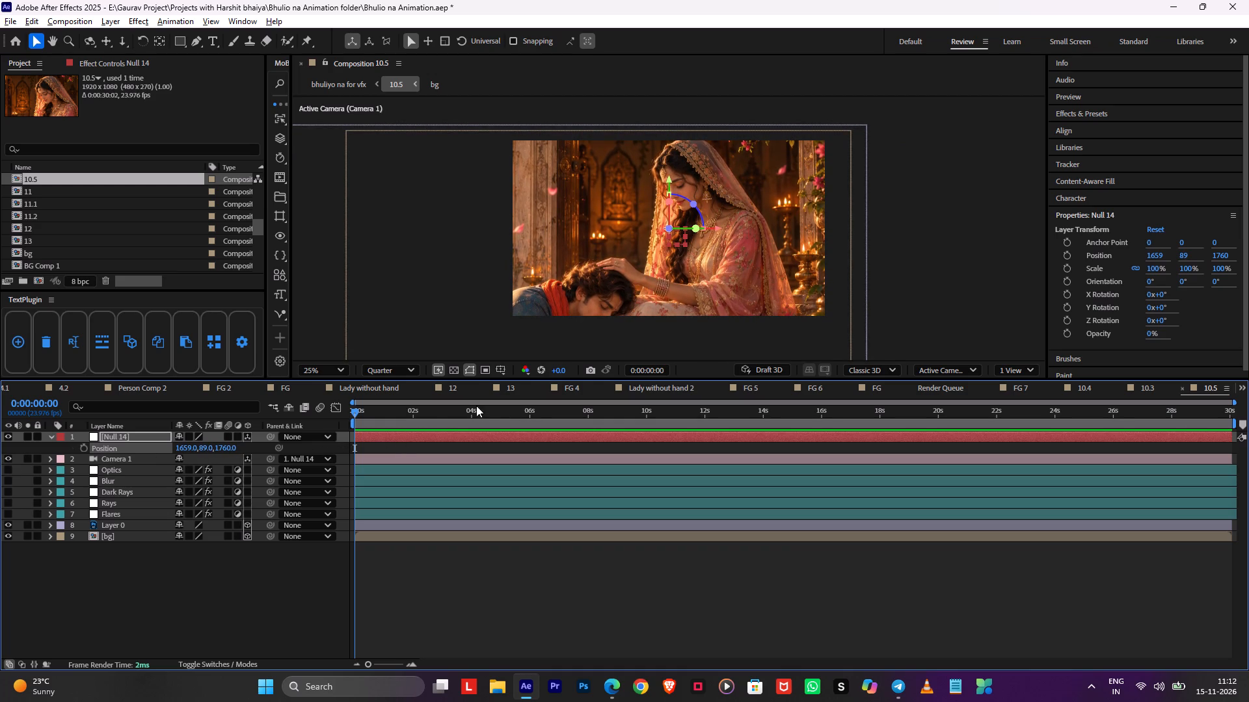
drag(229, 448, 36, 454)
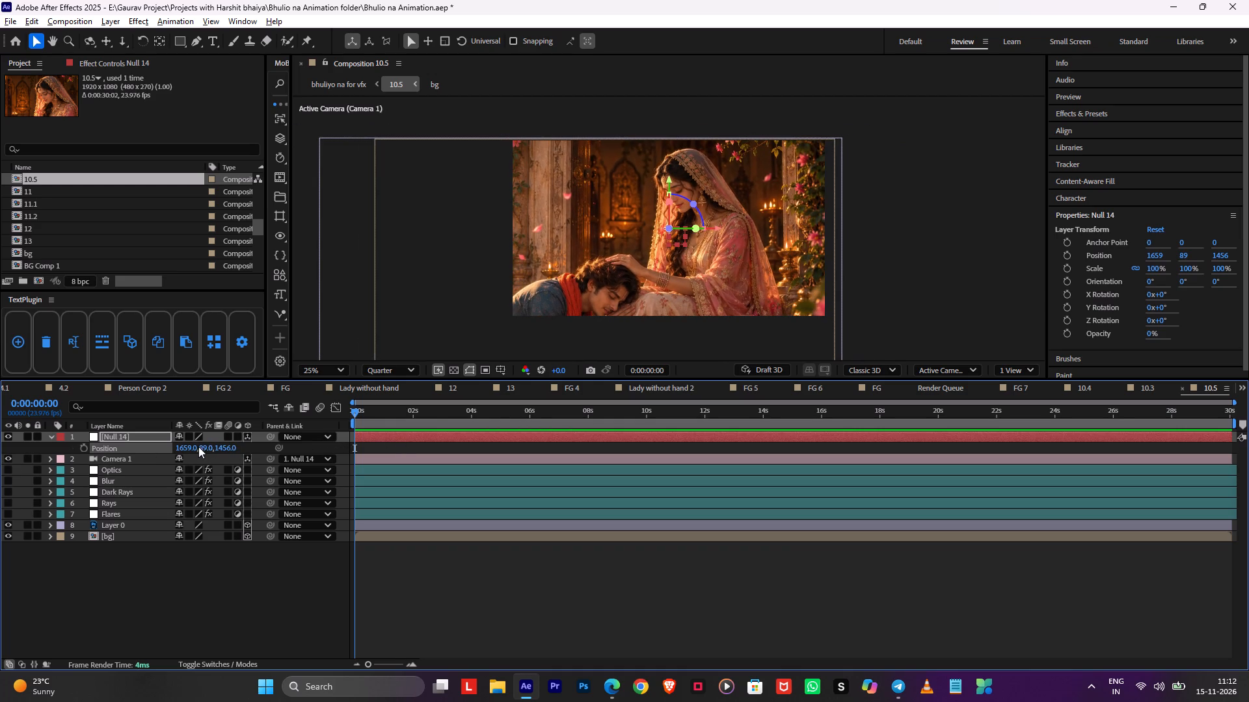
drag(203, 448, 252, 448)
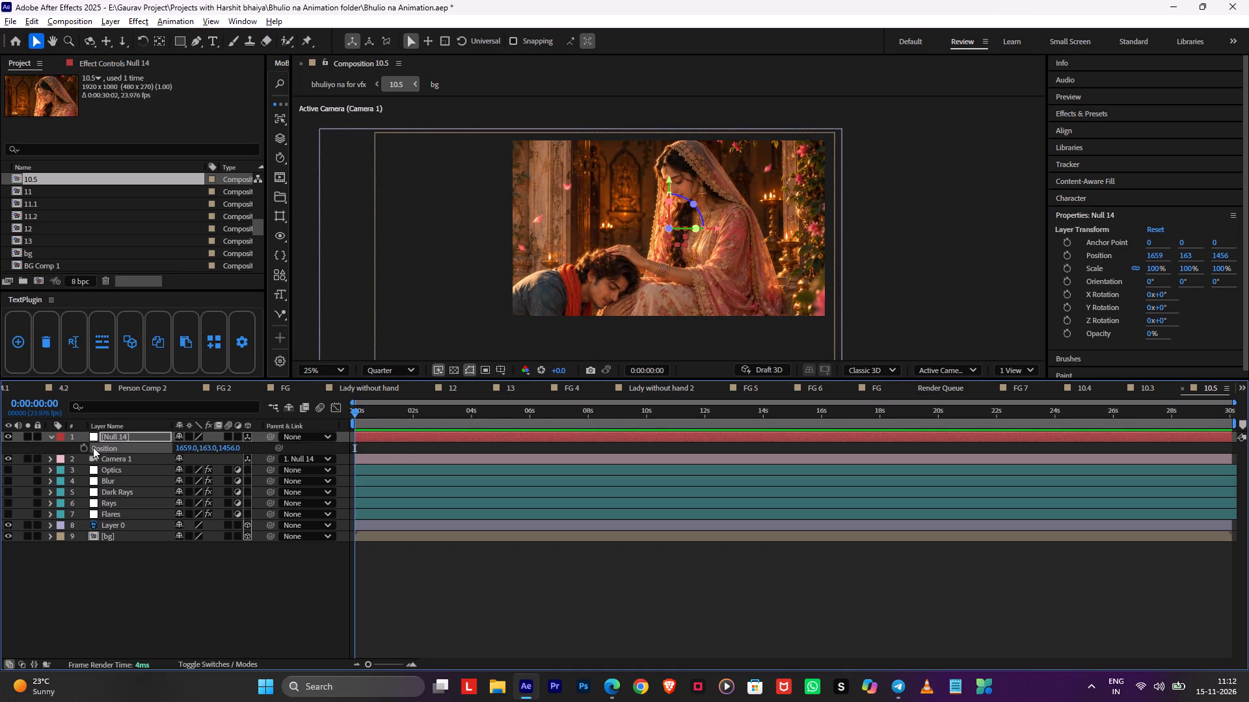
click(90, 447)
click(82, 447)
Keyframe Null 14's Position at 8 seconds as 979, 456, 437 and apply Easy Ease to that keyframe.
drag(430, 421, 606, 424)
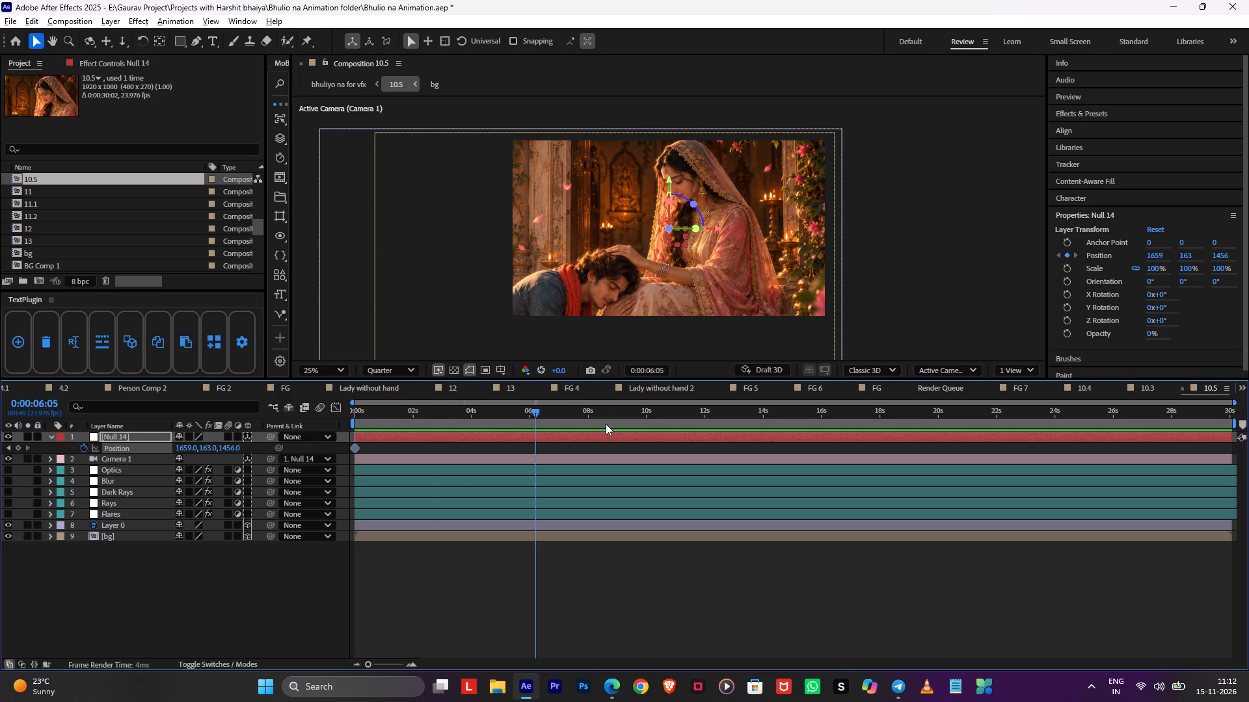
drag(606, 424, 588, 436)
drag(226, 450, 0, 471)
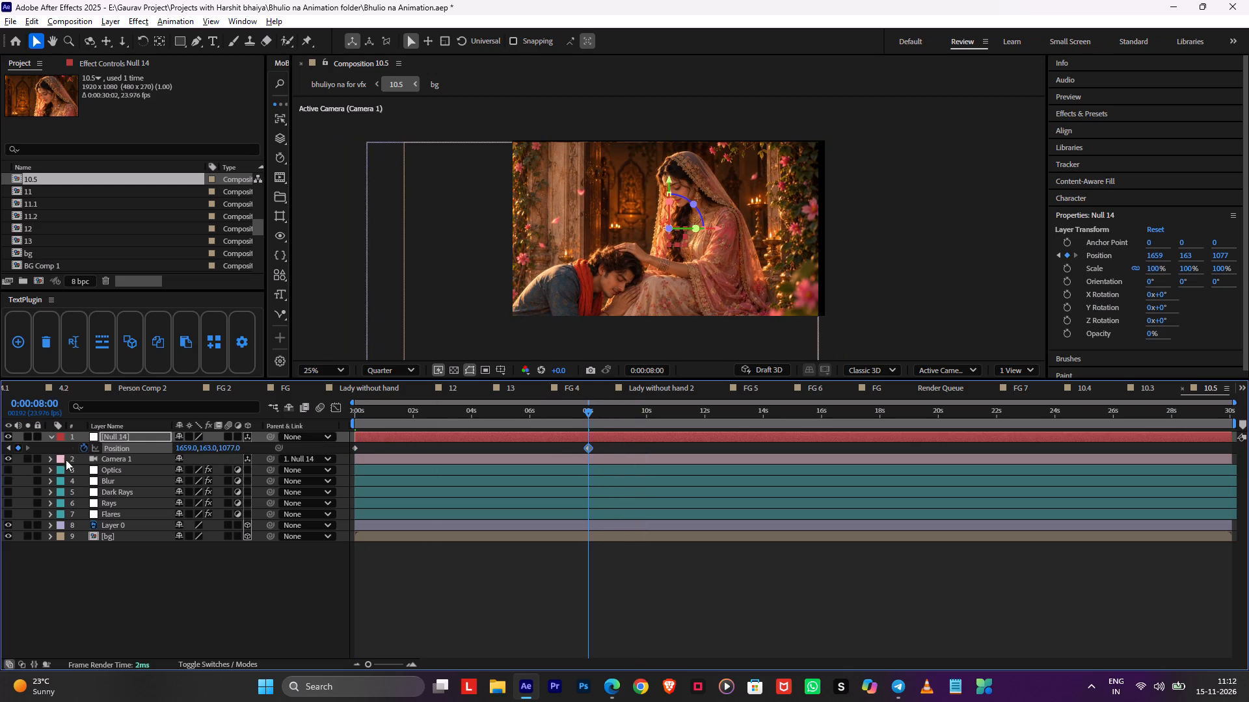
drag(183, 448, 56, 450)
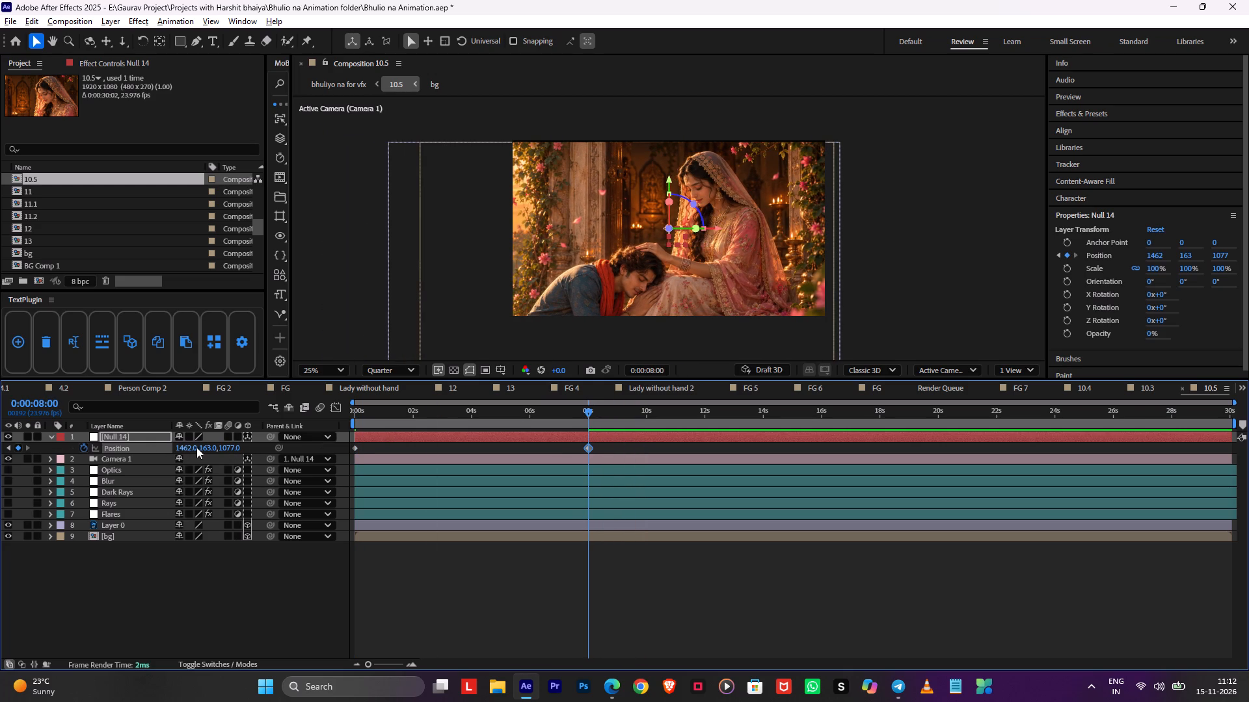
drag(211, 445, 328, 442)
drag(234, 447, 0, 467)
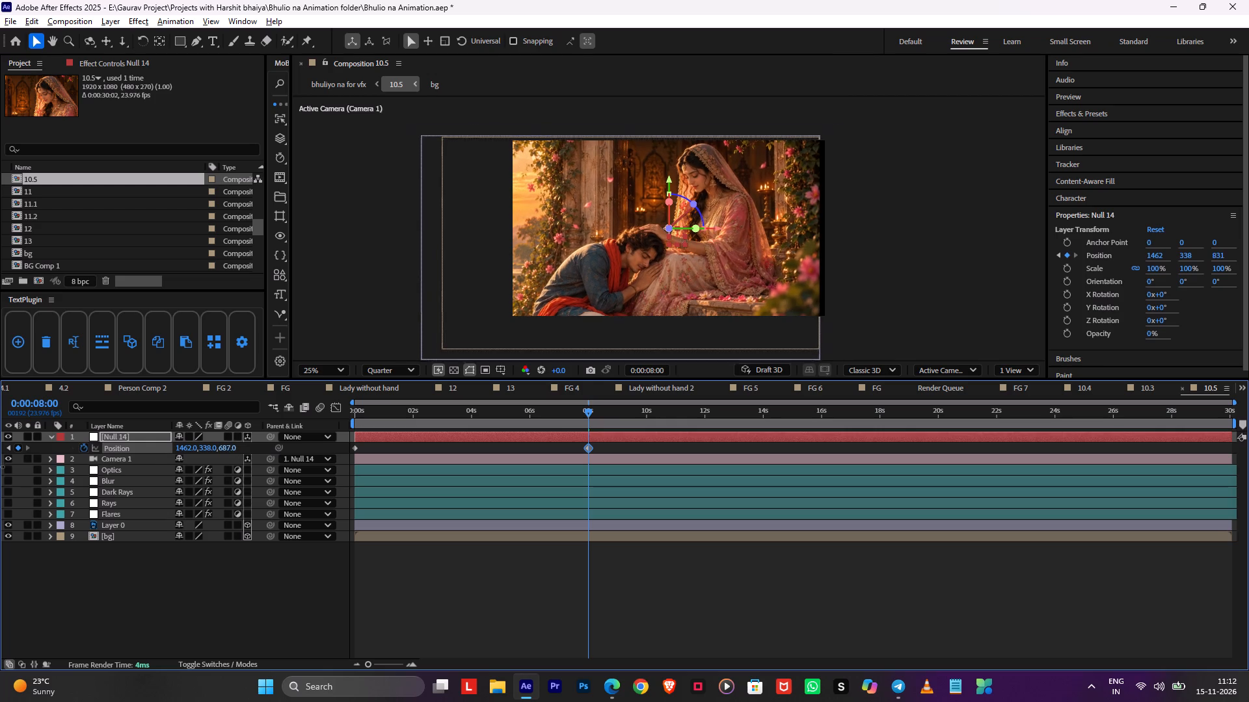
drag(0, 467, 0, 467)
drag(189, 451, 0, 451)
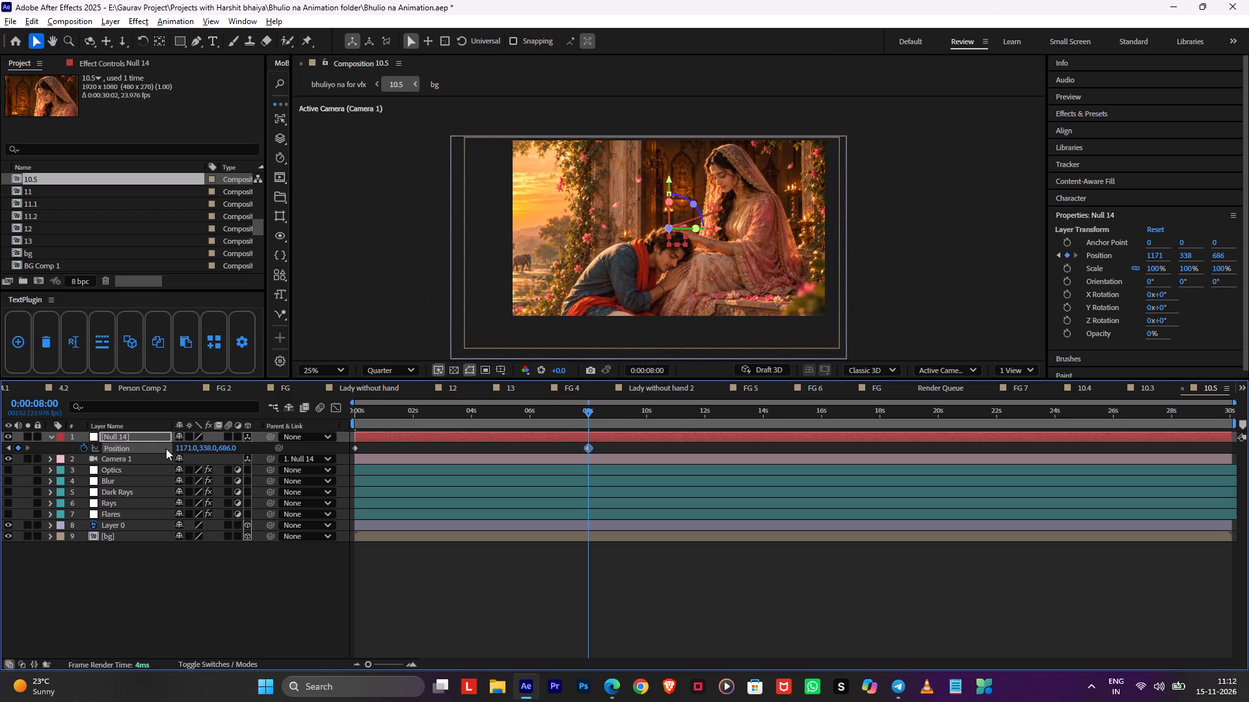
drag(224, 446, 57, 447)
drag(178, 447, 146, 450)
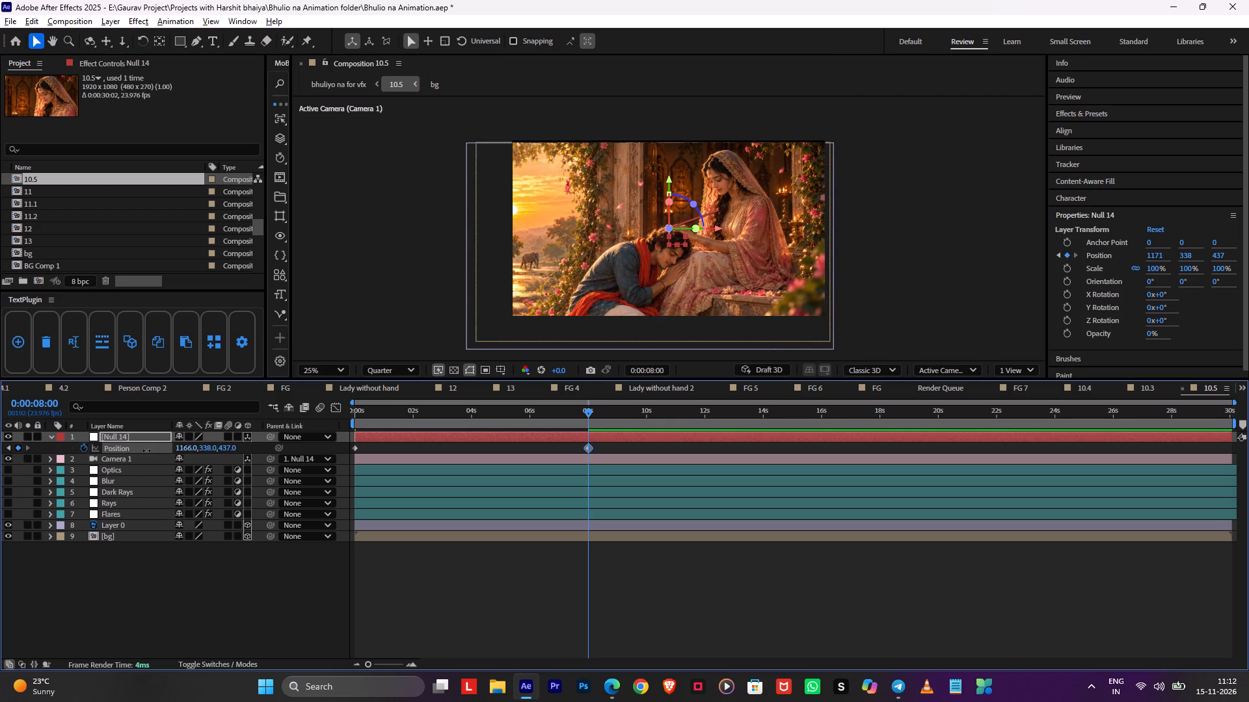
drag(146, 450, 60, 454)
drag(205, 449, 284, 447)
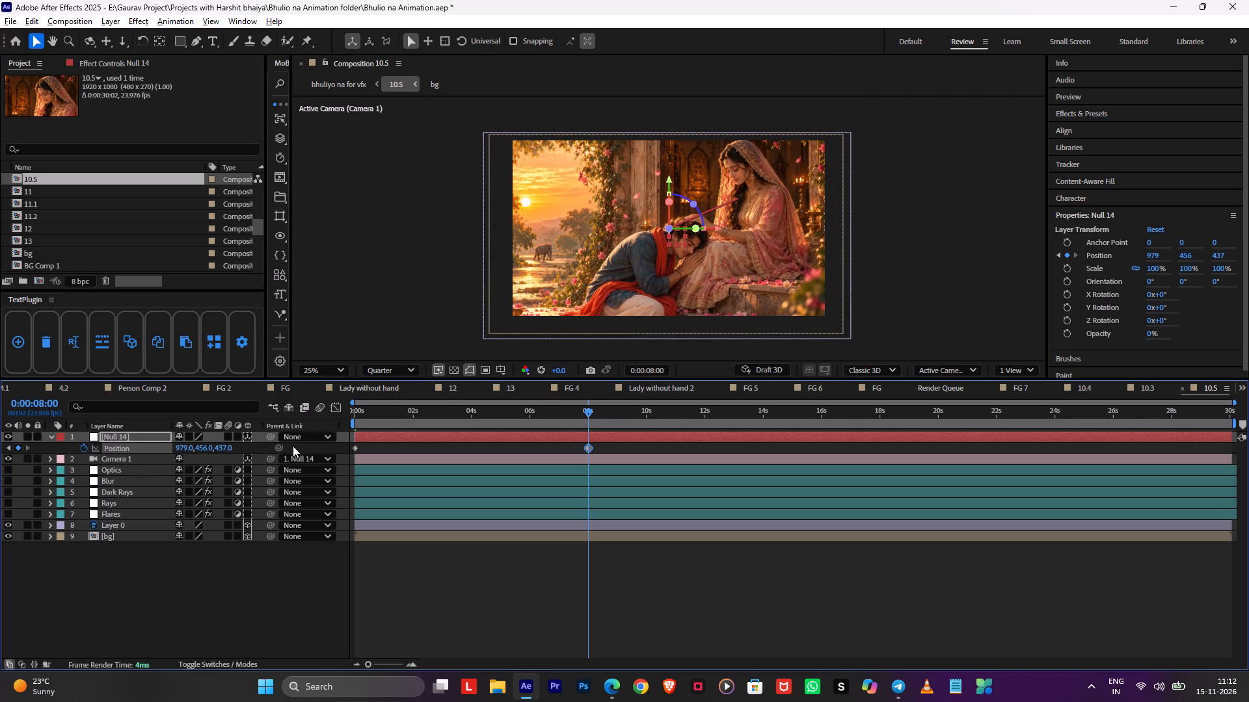
key(F9)
Return to the bhuliyo na for vfx timeline, play layer 10.5 from 1:03:03:11 and save the project.
drag(470, 416, 189, 443)
key(Tab)
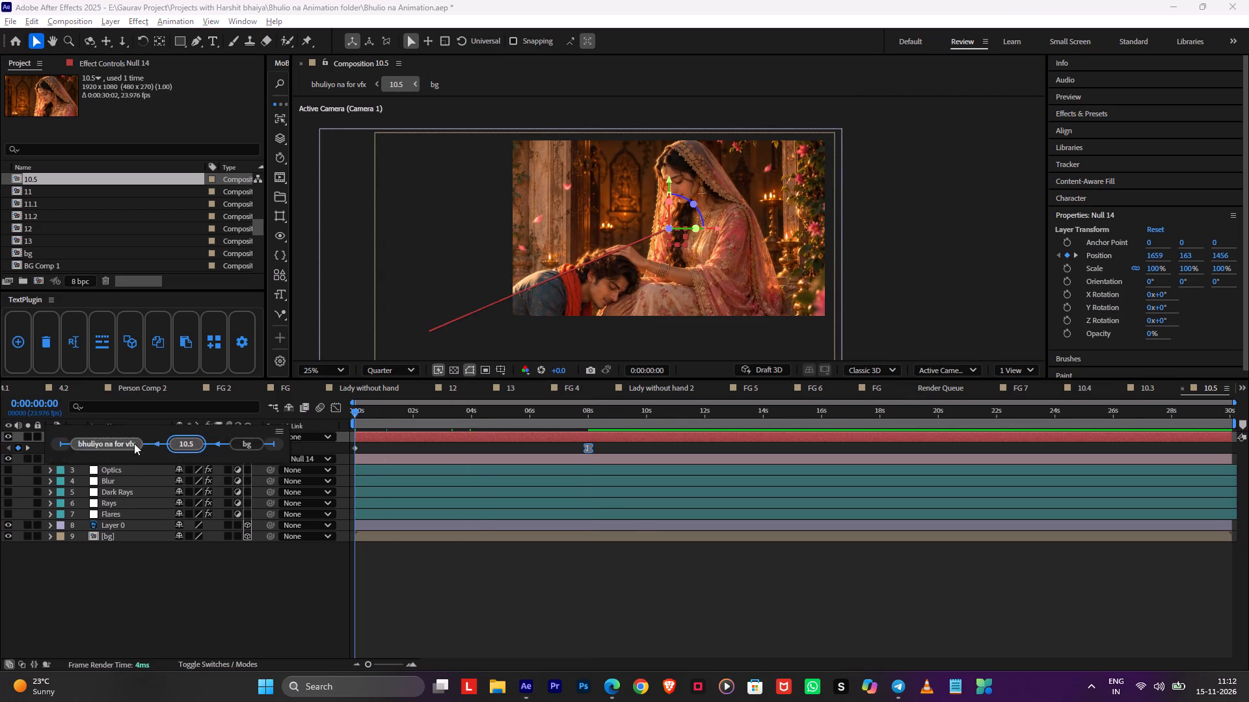
click(112, 443)
key(space)
key(ctrl+s)
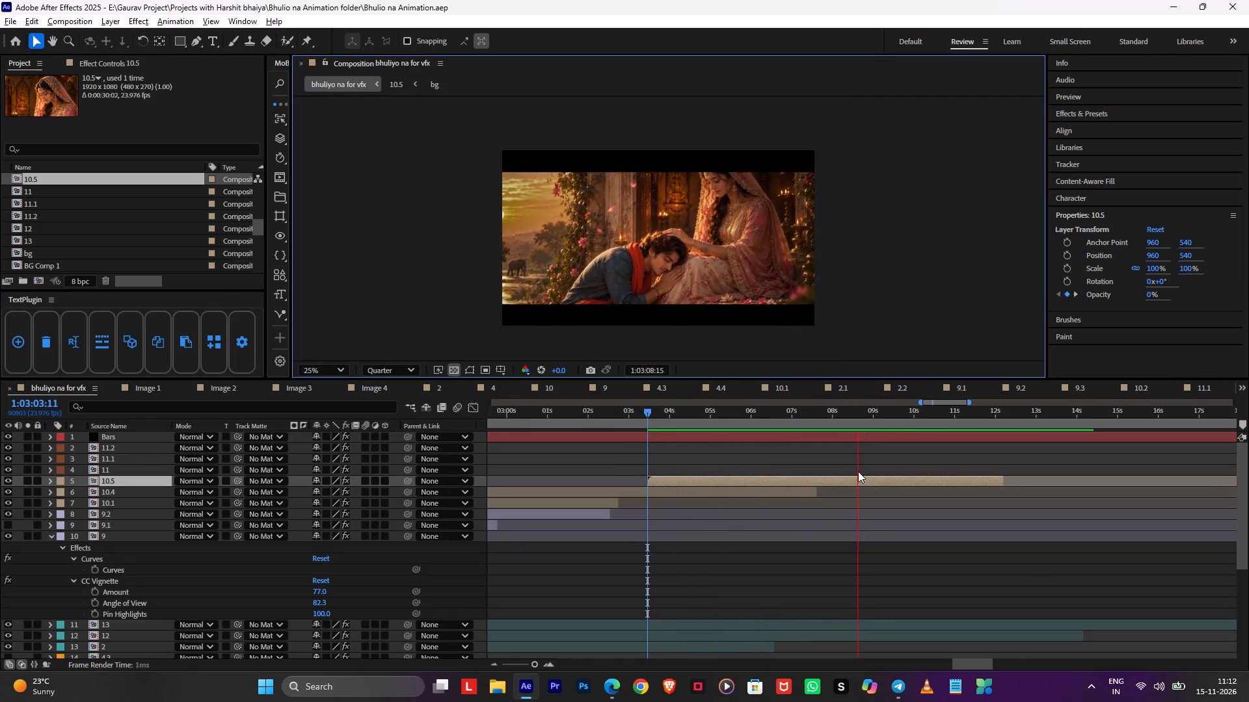
key(space)
Extend the end of layer 10.4 to about 1:03:09.
drag(820, 487, 879, 490)
Play on from 1:03:09:18 past the end of layer 10.5 and extend that layer's end to about 1:03:17.
key(space)
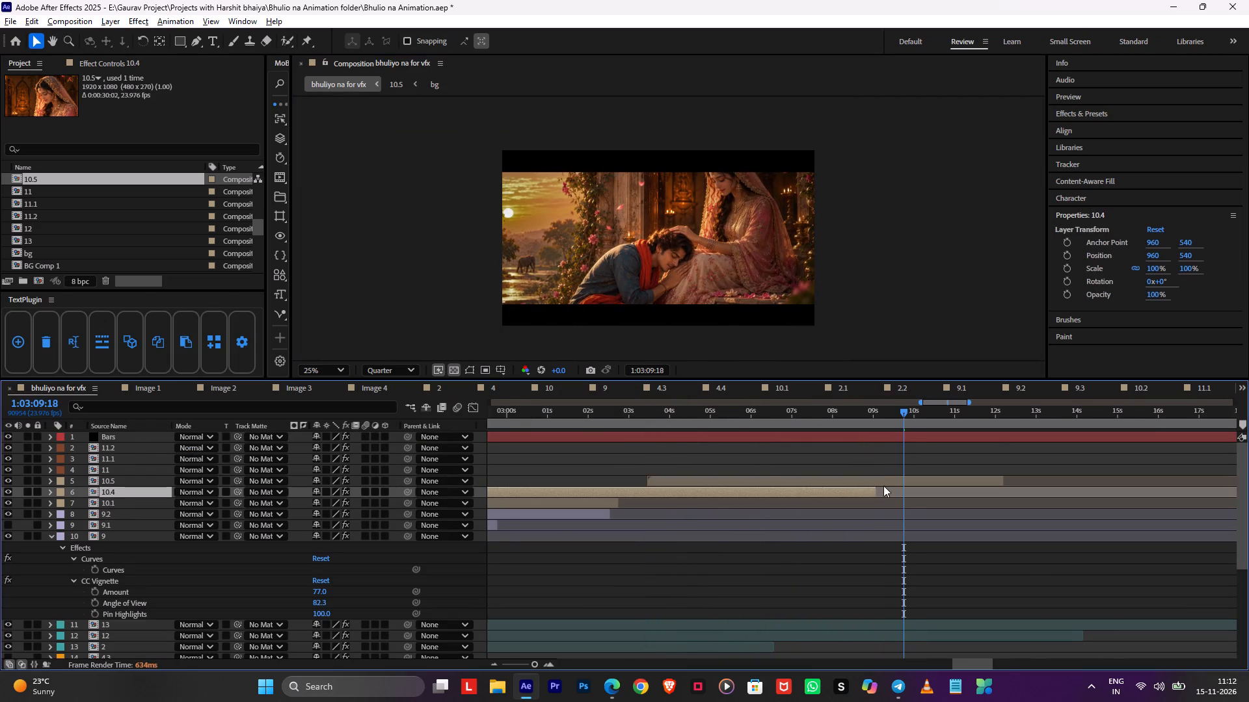
alt+scroll(887, 460, down, 2)
scroll(927, 456, down, 3)
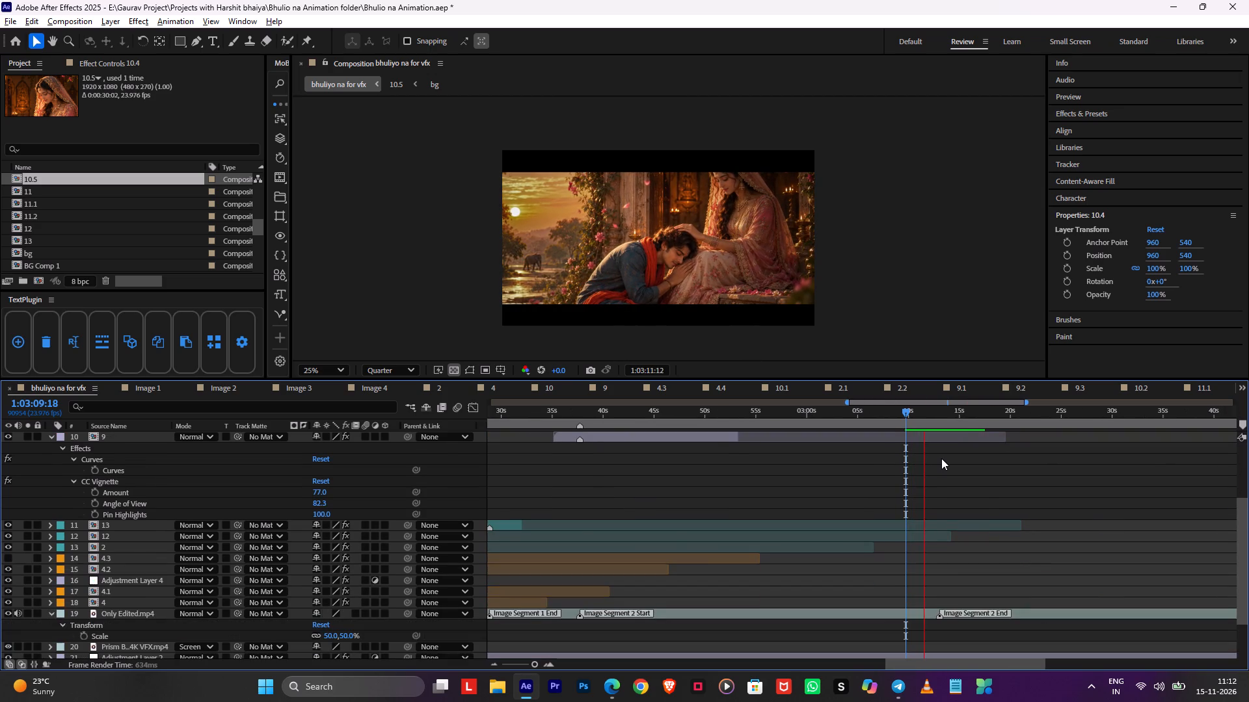
key(space)
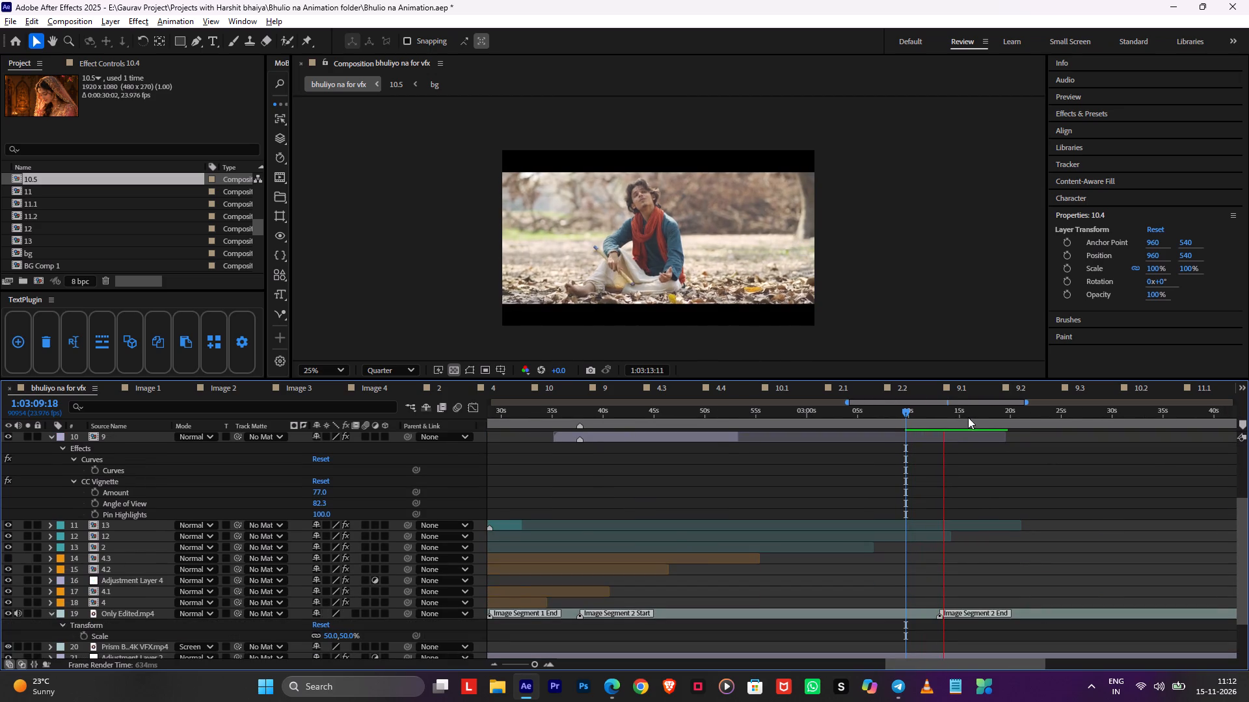
scroll(944, 447, up, 1)
scroll(944, 447, down, 1)
scroll(944, 447, up, 2)
drag(933, 443, 981, 443)
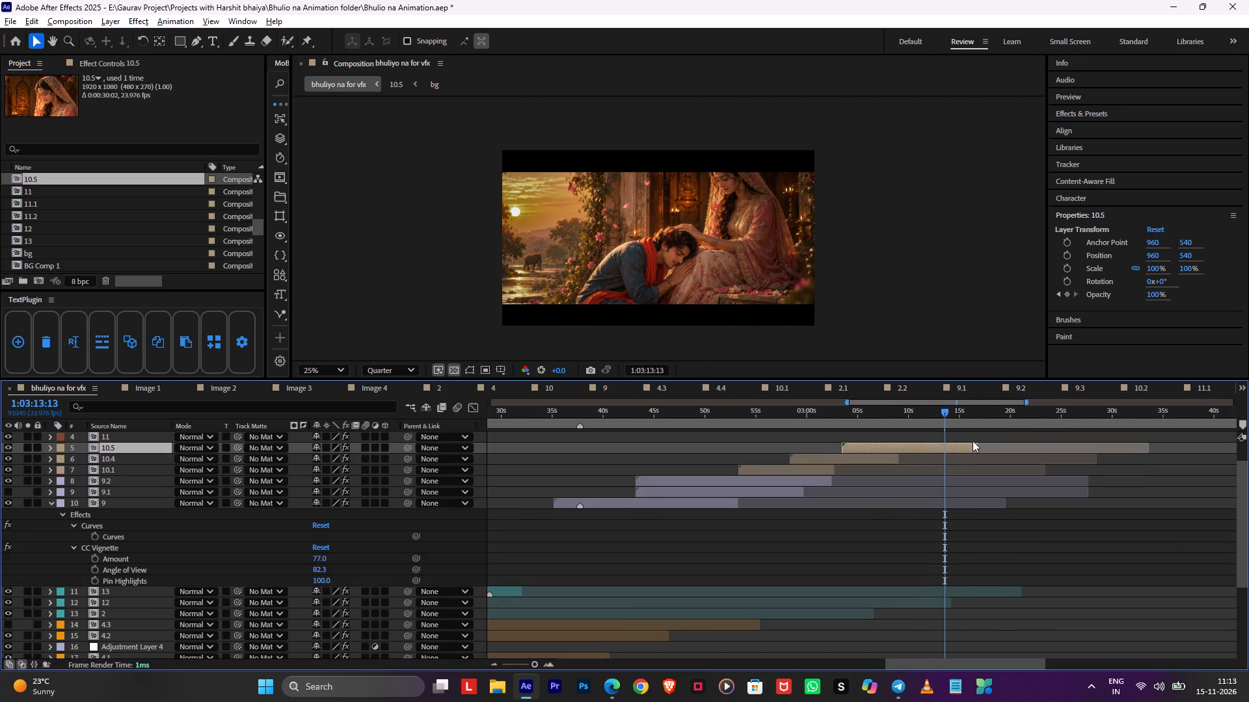
Move Null 14's eased Position keyframe in composition 10.5 to about 14 seconds and save with the playhead back at 0 seconds.
double_click(954, 449)
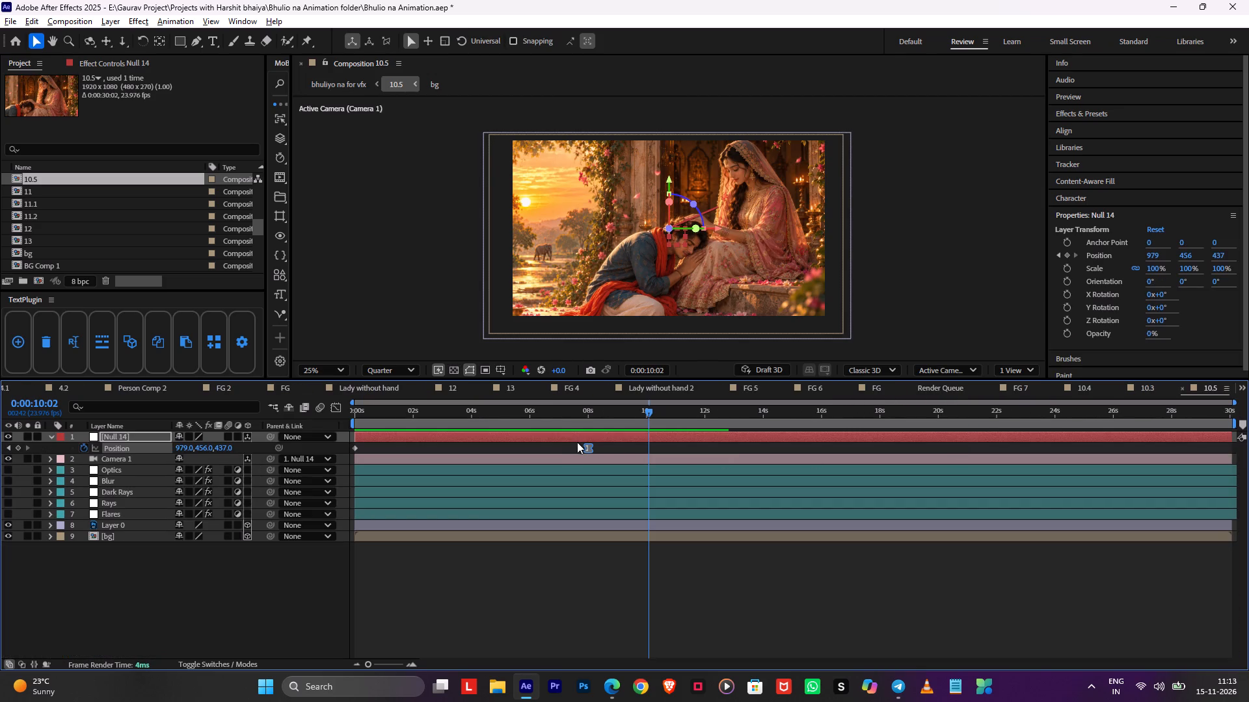
drag(587, 442, 778, 451)
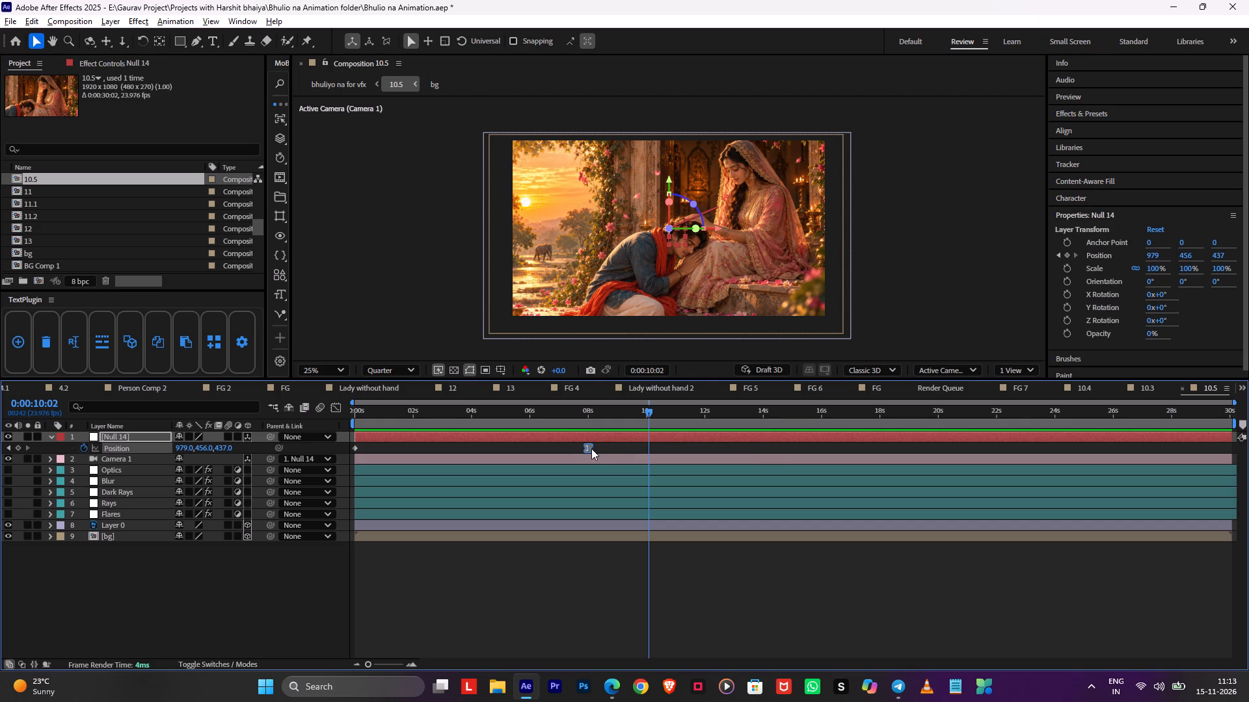
drag(591, 448, 766, 446)
drag(710, 421, 630, 421)
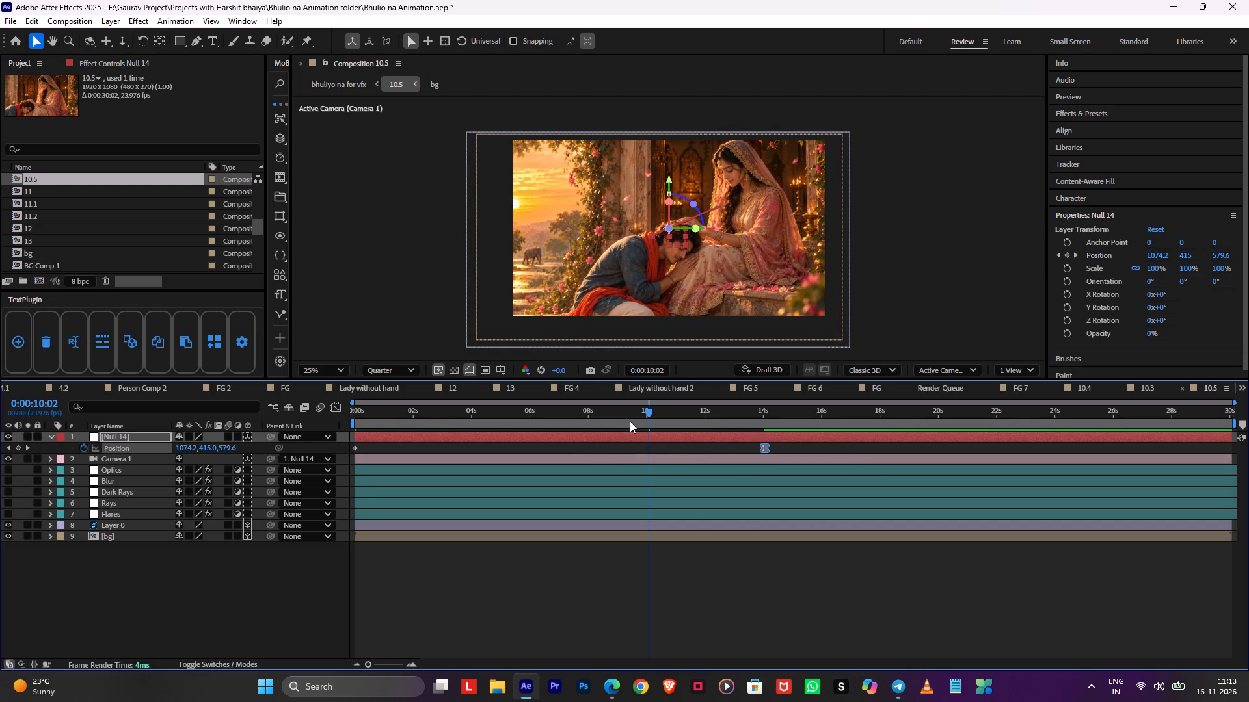
drag(630, 421, 215, 441)
key(ctrl+s)
Set Null 14's Position at 0 seconds to 1423, 163, 1313 and return to the main timeline.
drag(226, 448, 135, 451)
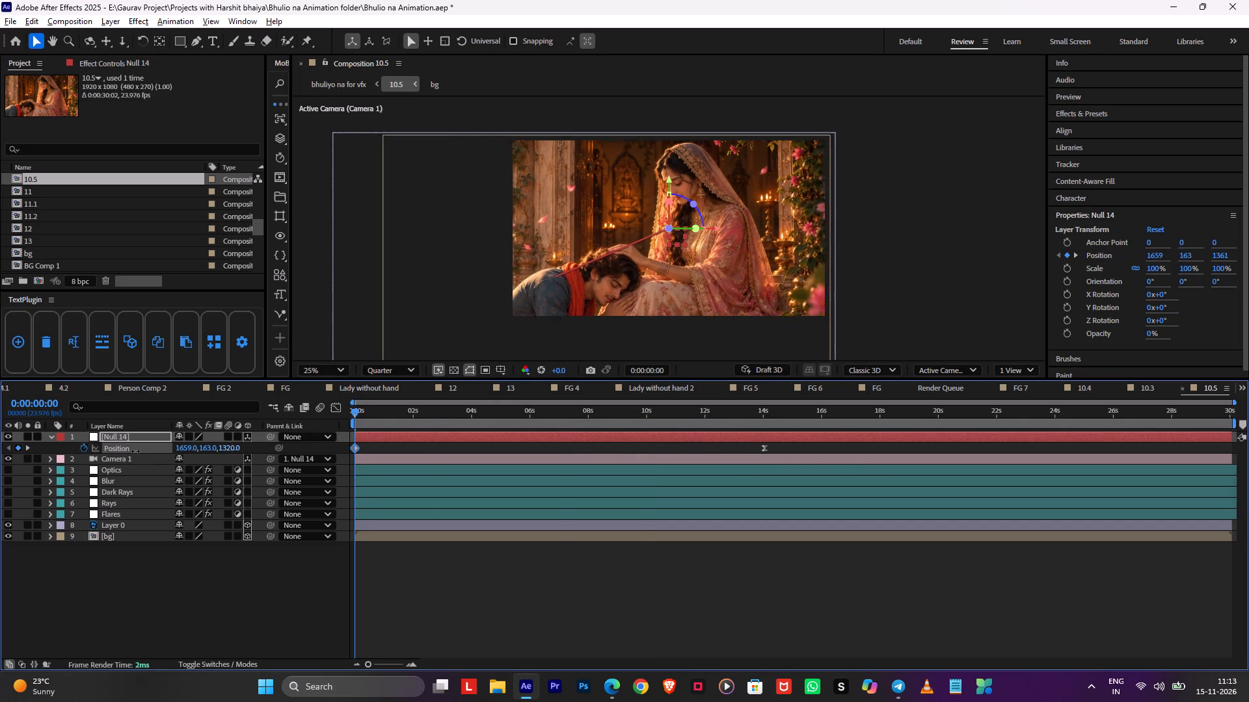
drag(189, 448, 39, 452)
key(Tab)
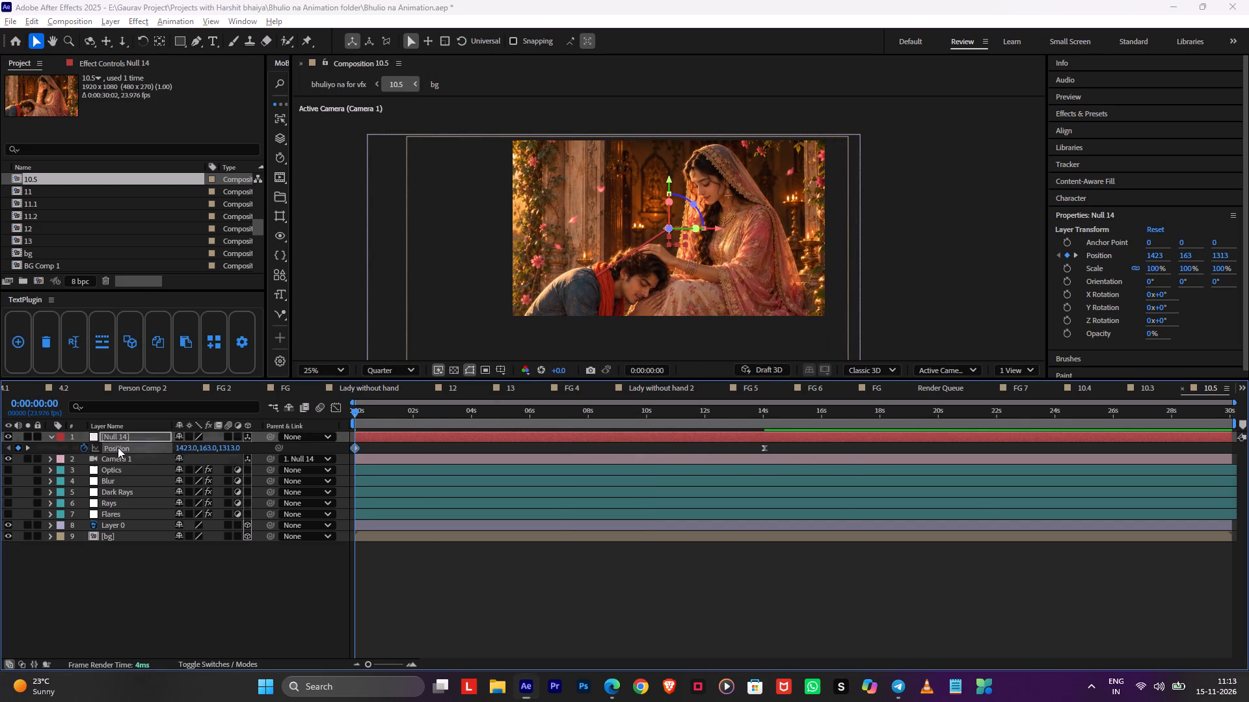
click(51, 447)
Play the main timeline from 1:02:50:18 through layer 10.1 and its fade into 10.4.
click(790, 412)
key(space)
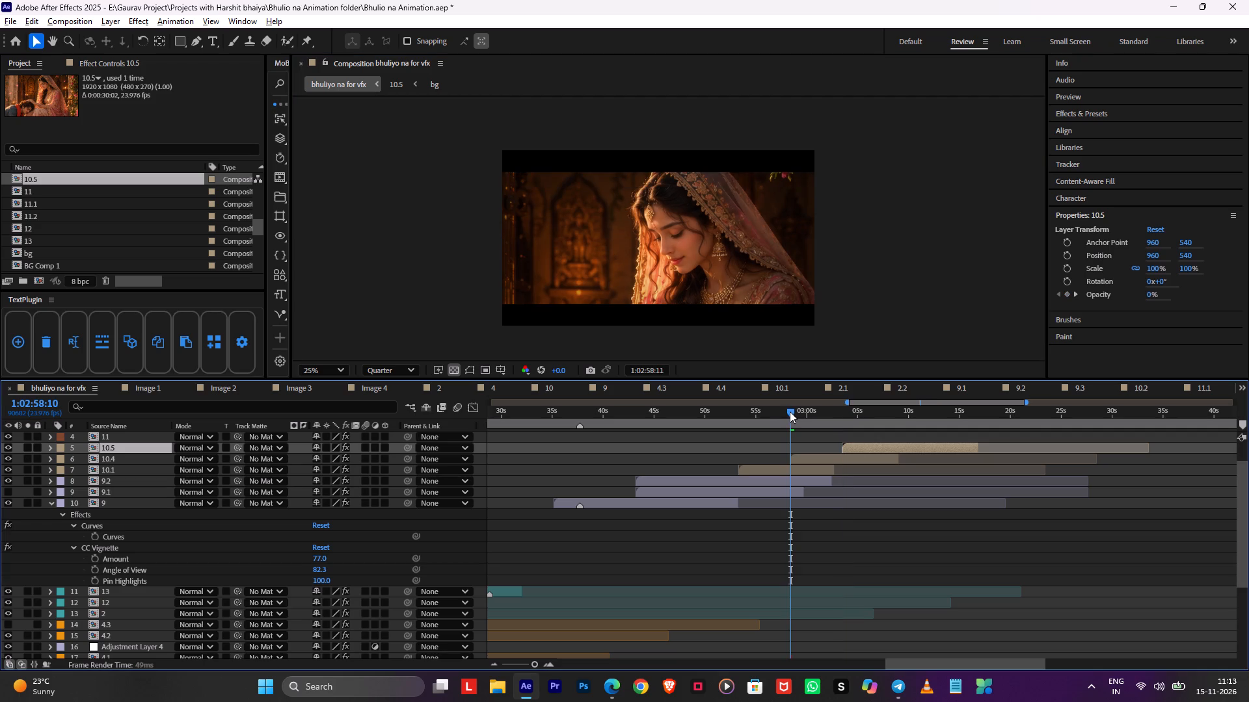
drag(788, 409, 710, 412)
key(space)
scroll(740, 454, up, 1)
middle_drag(740, 453, 623, 464)
click(617, 463)
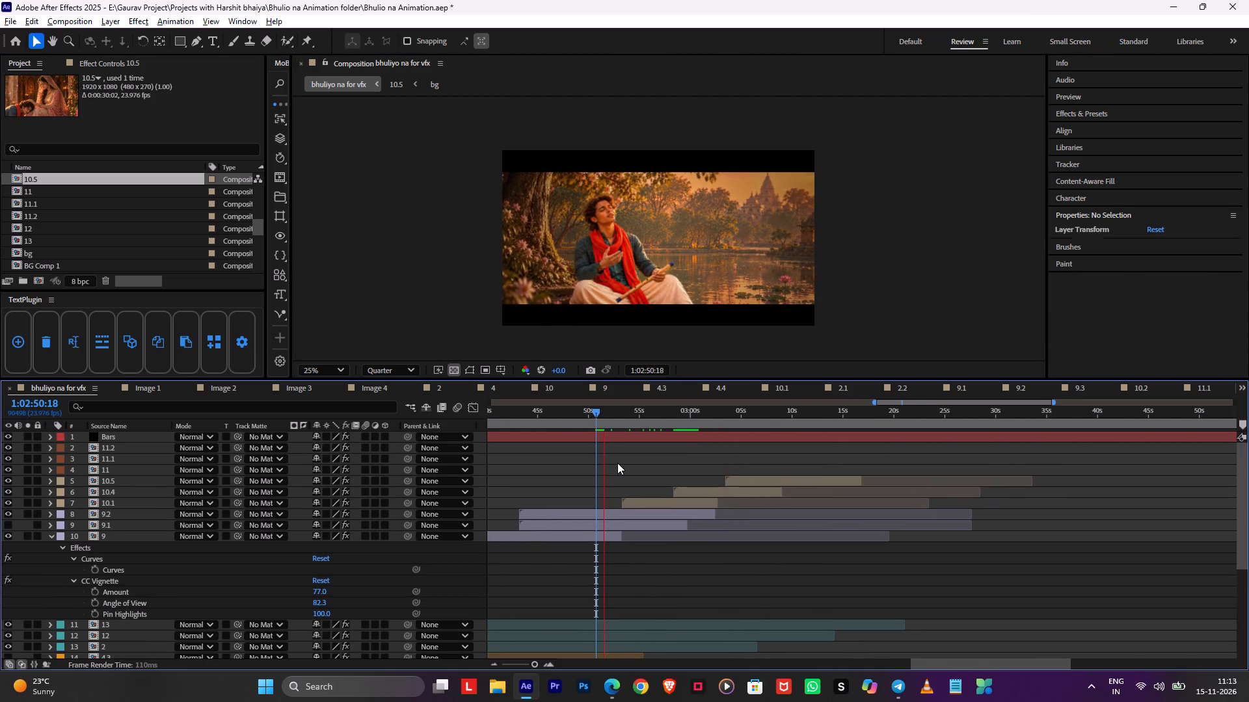
alt+scroll(617, 463, up, 2)
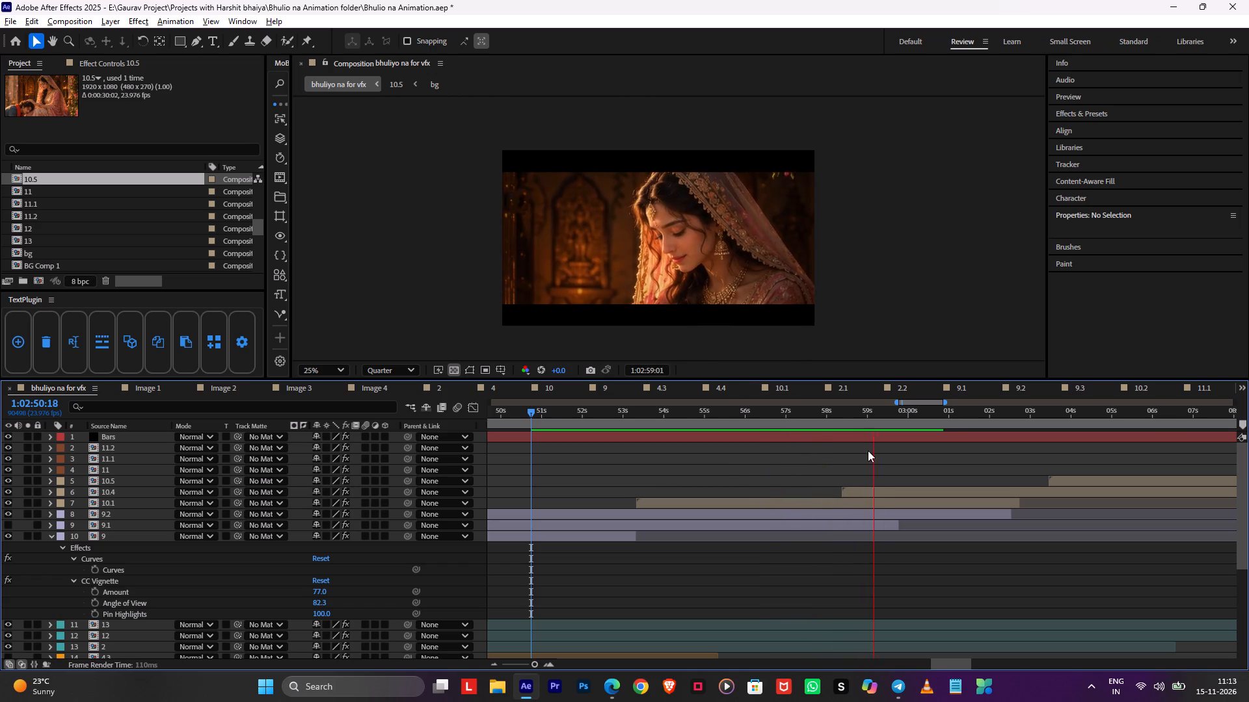
Play from 1:02:57:07 through layer 10.4 and its crossfade into 10.5, stopping at 1:03:14:06.
click(798, 421)
key(space)
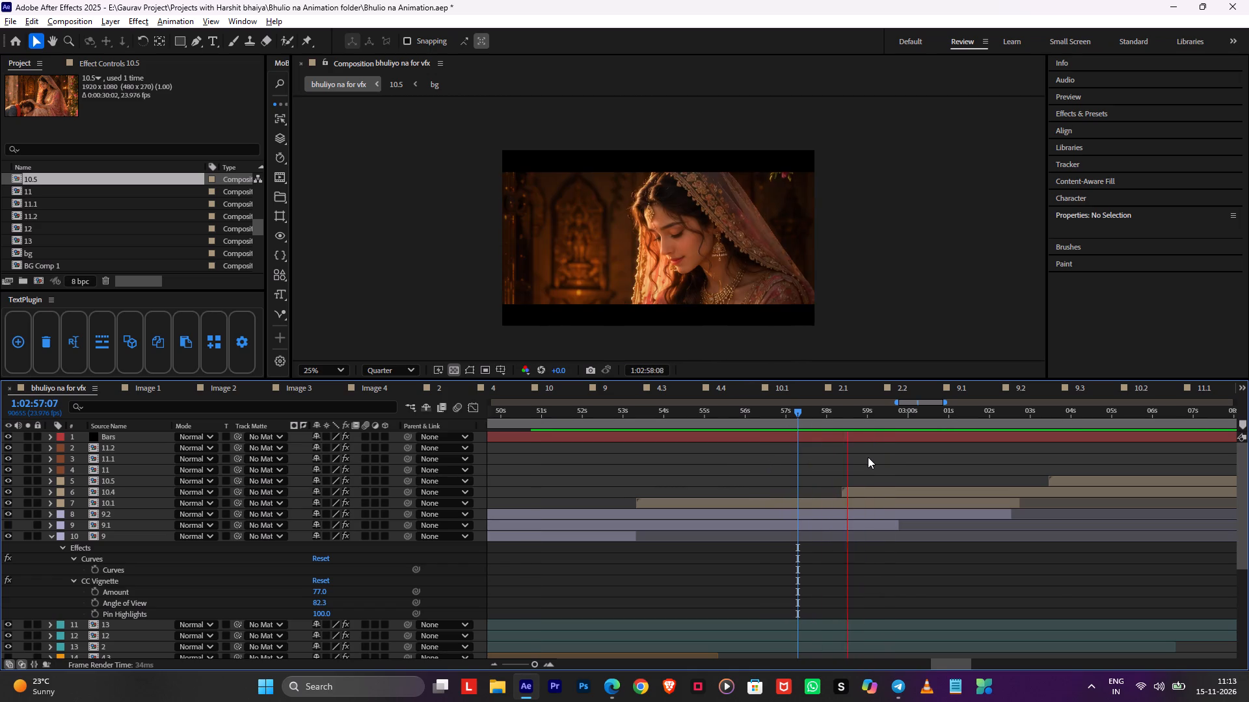
scroll(960, 462, down, 1)
middle_drag(960, 462, 677, 491)
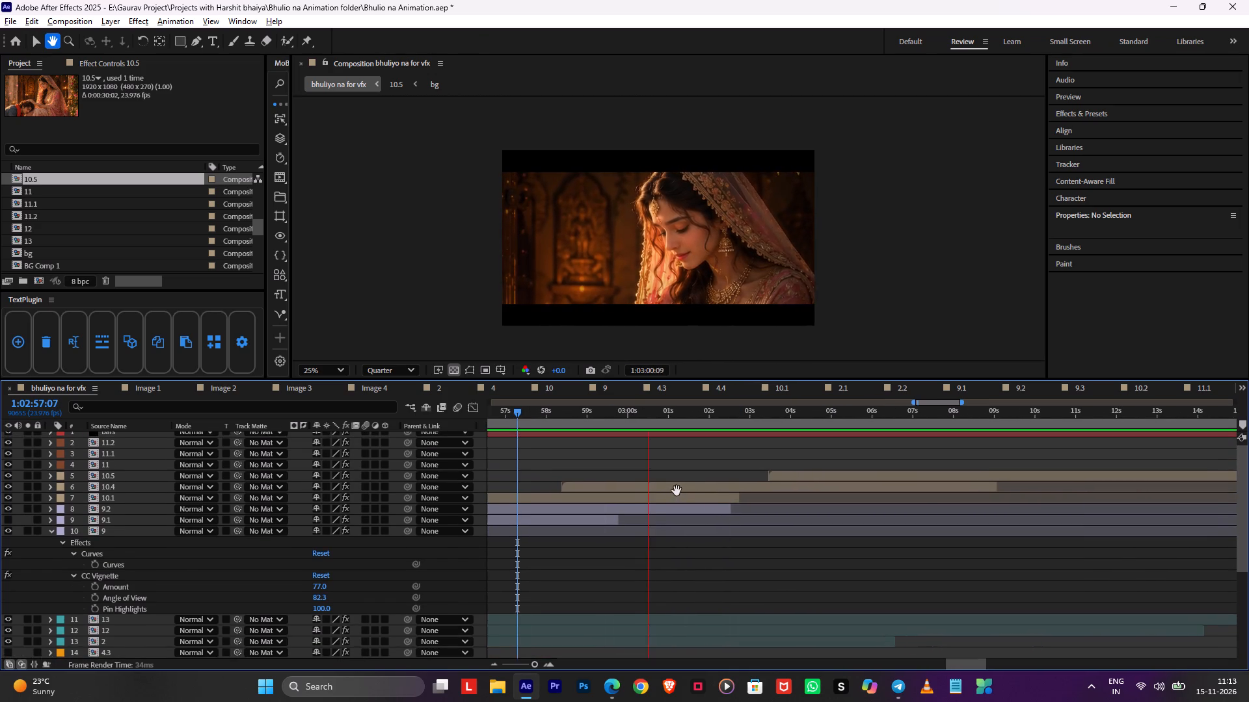
middle_drag(677, 491, 676, 492)
scroll(676, 492, up, 1)
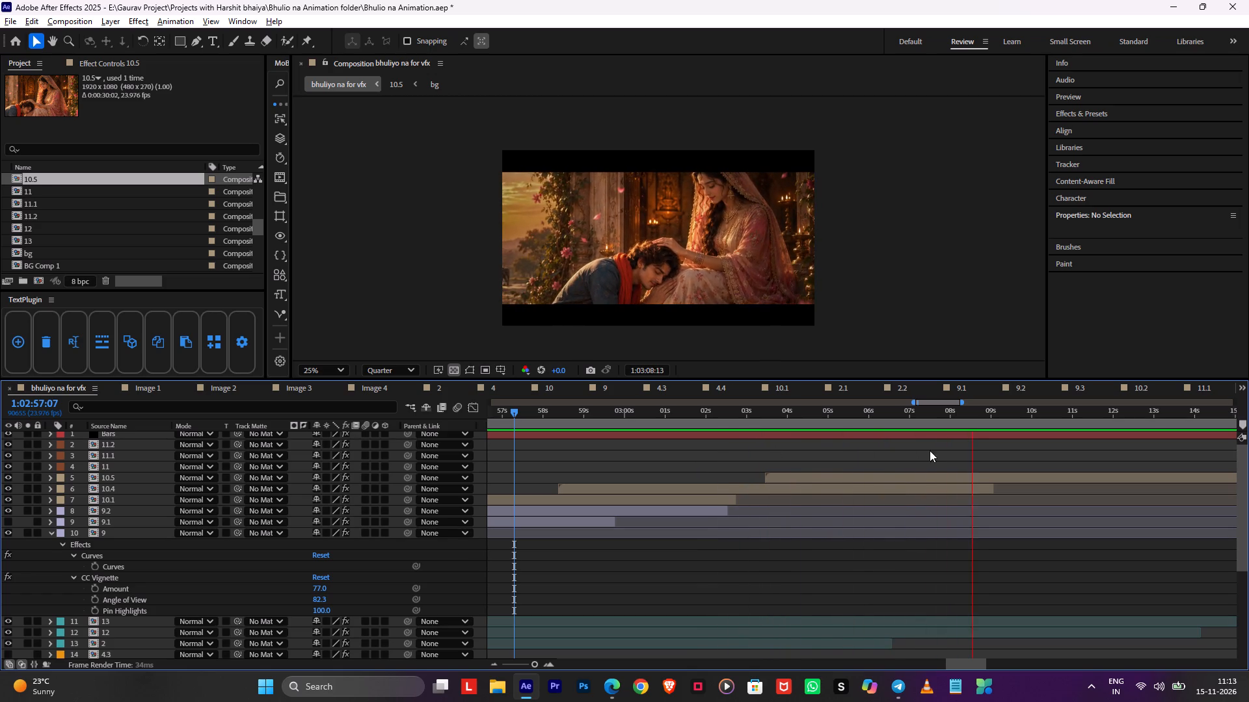
middle_drag(1001, 452, 757, 469)
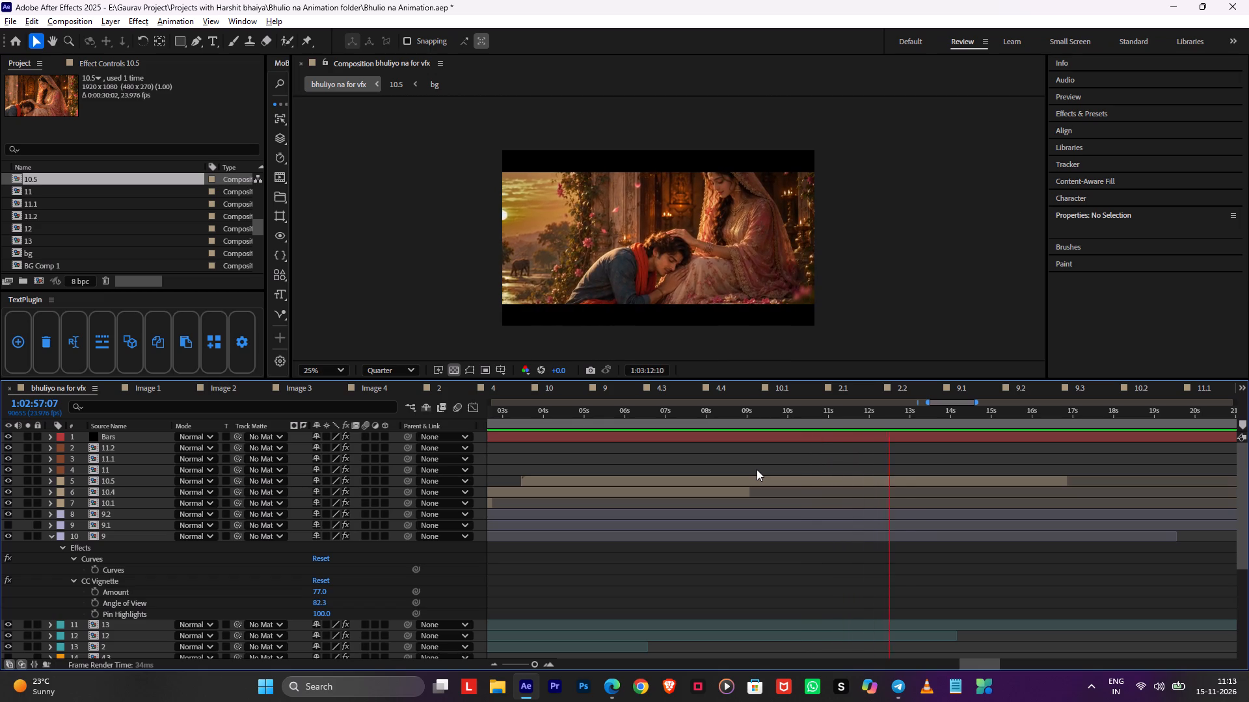
key(space)
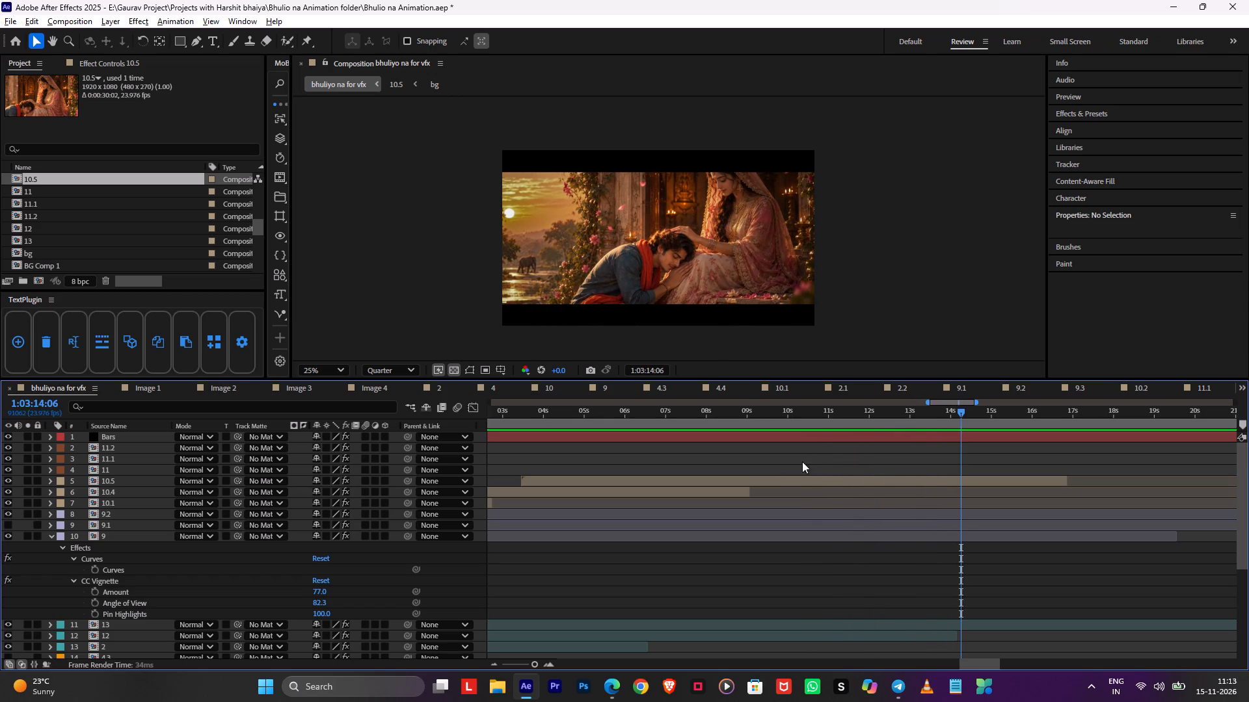
Collapse layer 9's effect properties in the main timeline.
scroll(982, 464, down, 2)
scroll(982, 464, up, 2)
drag(857, 417, 309, 445)
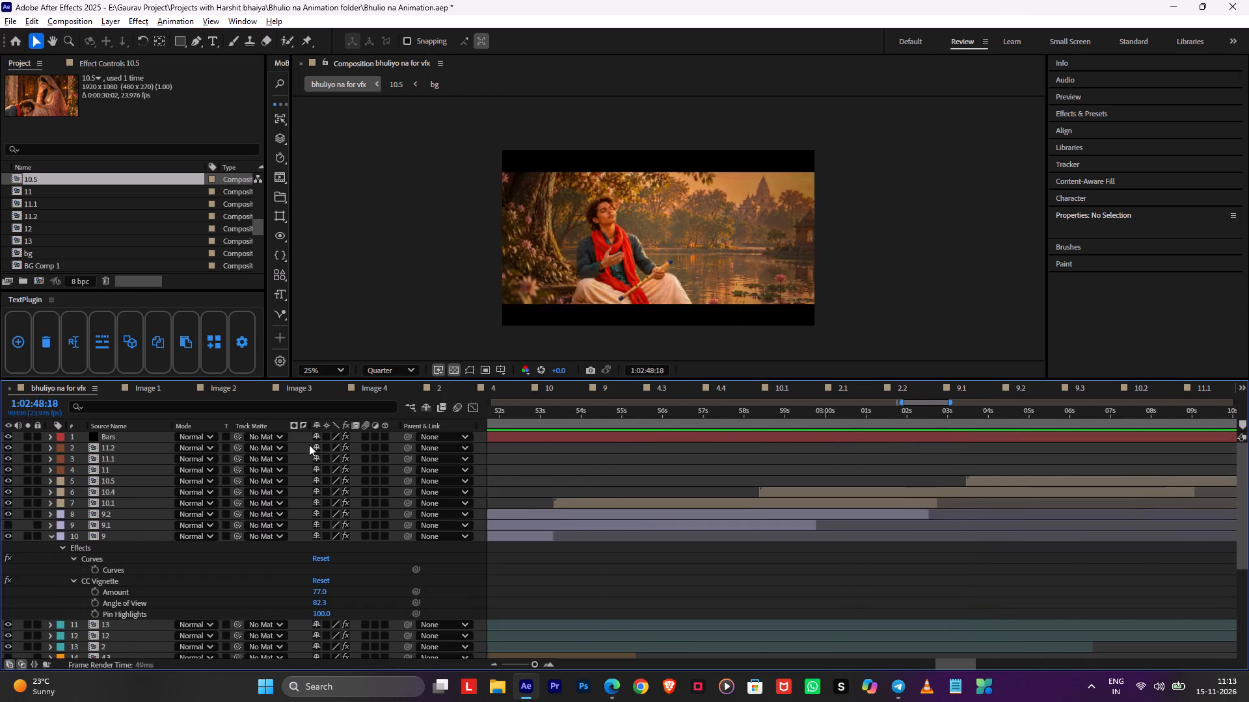
drag(309, 445, 620, 460)
scroll(745, 467, down, 2)
click(716, 502)
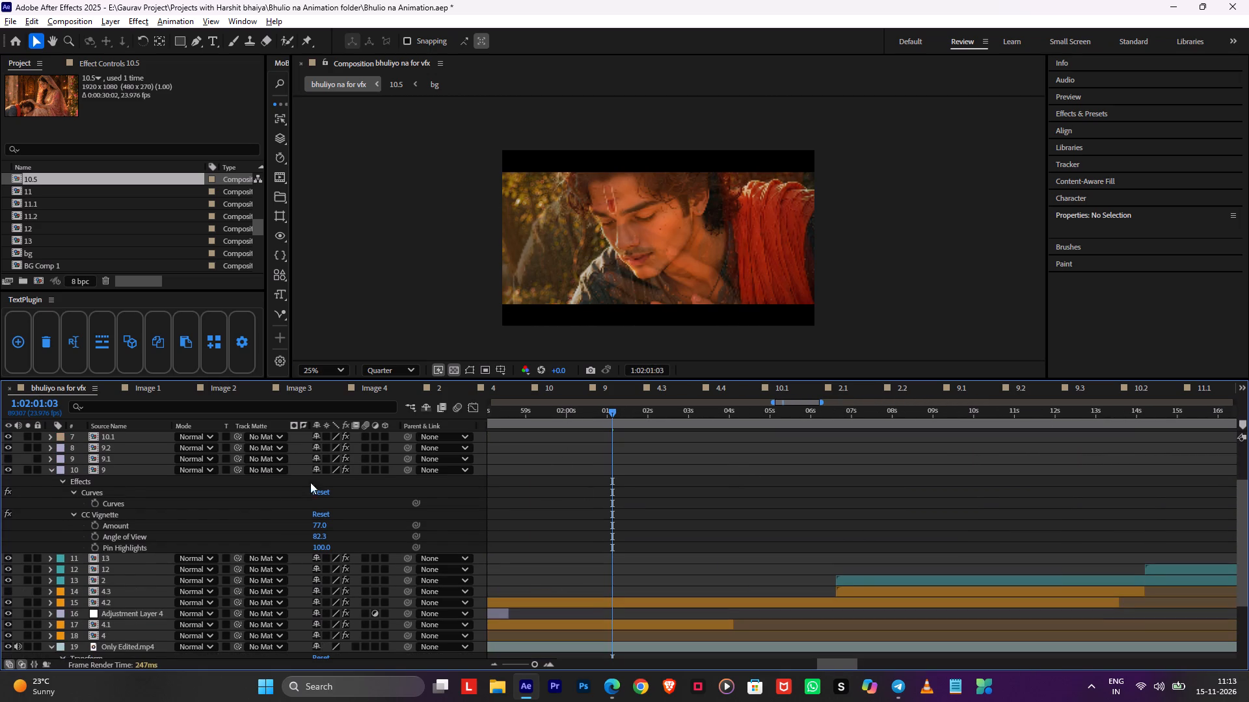
click(53, 469)
Play the main timeline from 1:01:43:16, restarting at 1:01:45:05, through layers 4 to 13.
alt+scroll(783, 471, down, 2)
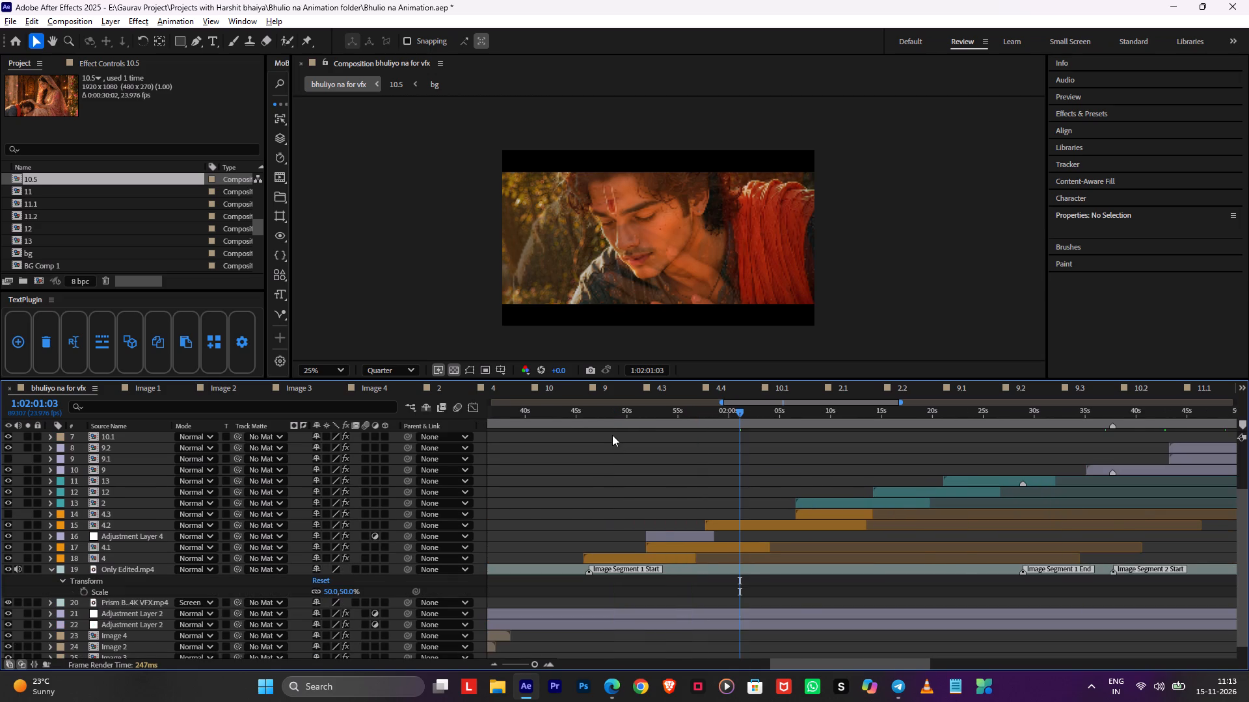
drag(588, 415, 562, 417)
key(space)
alt+scroll(563, 452, up, 1)
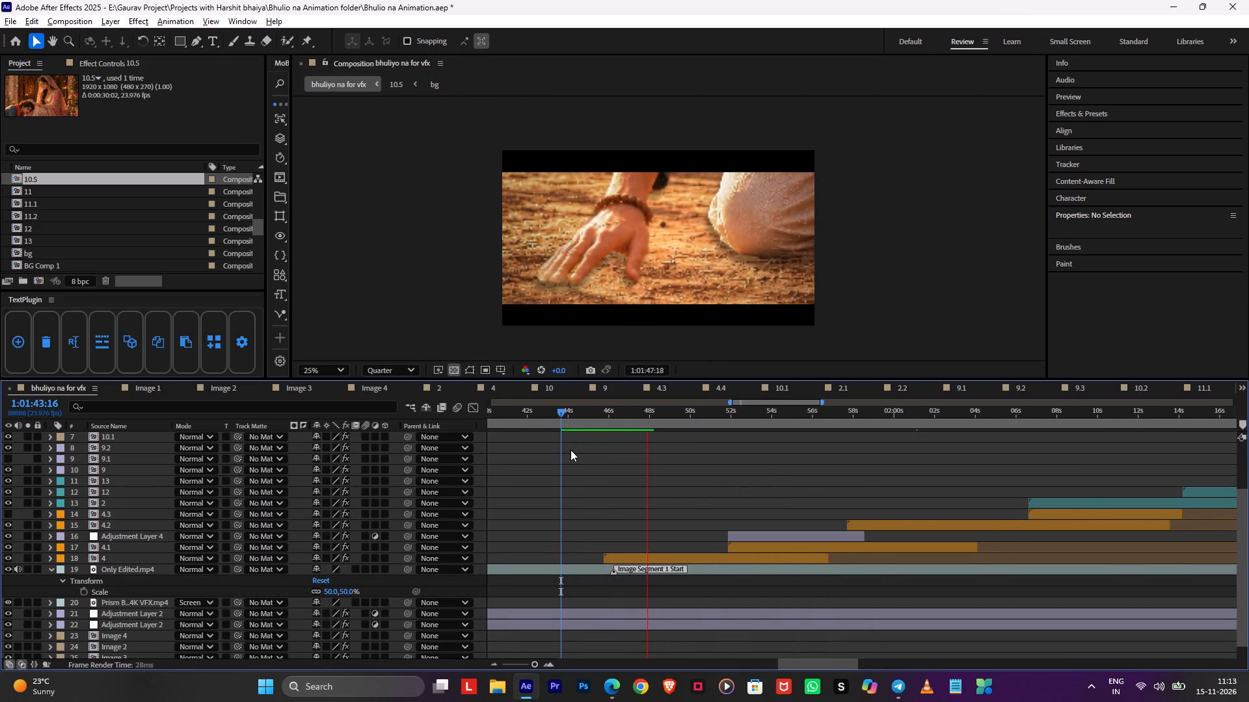
click(593, 413)
key(space)
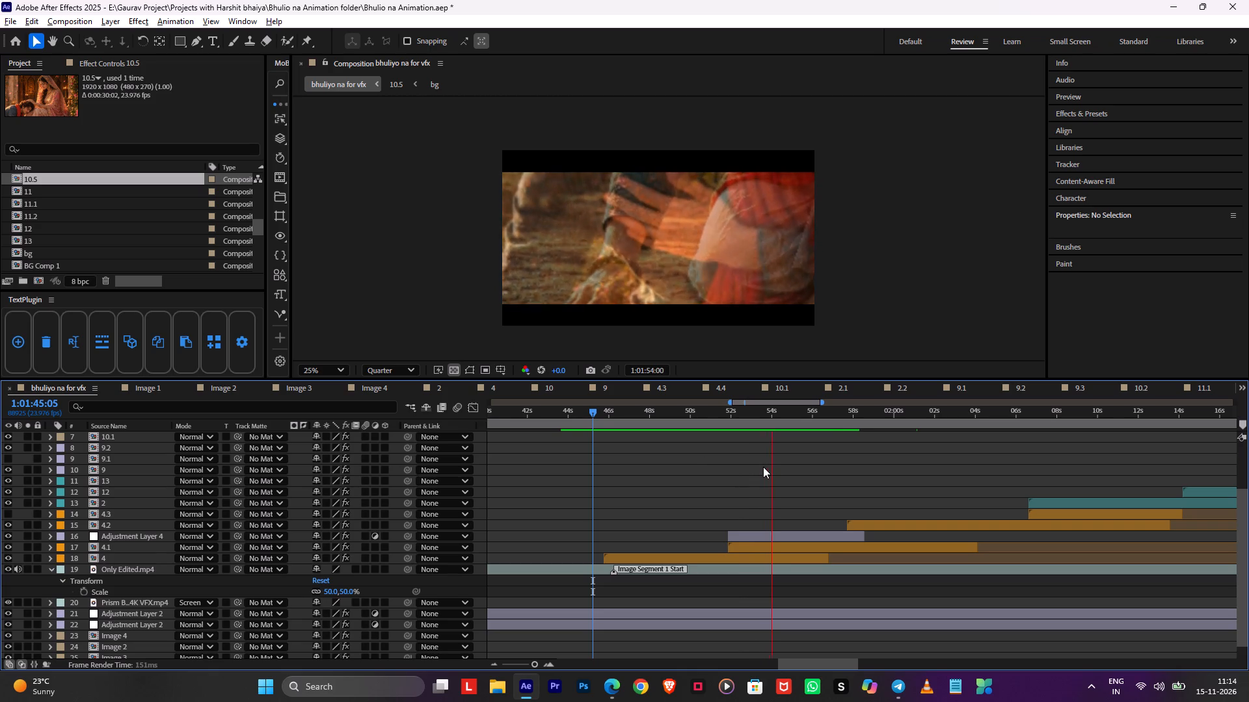
middle_drag(760, 467, 606, 484)
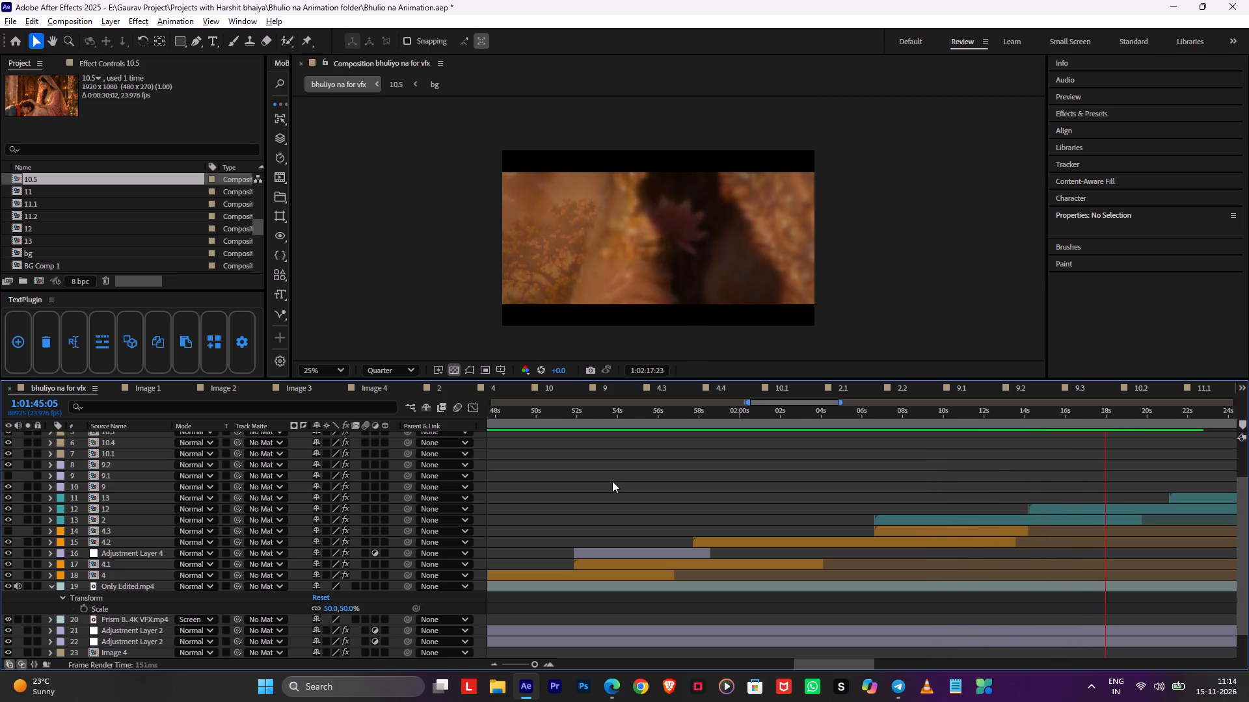
scroll(974, 473, up, 1)
middle_drag(969, 473, 964, 473)
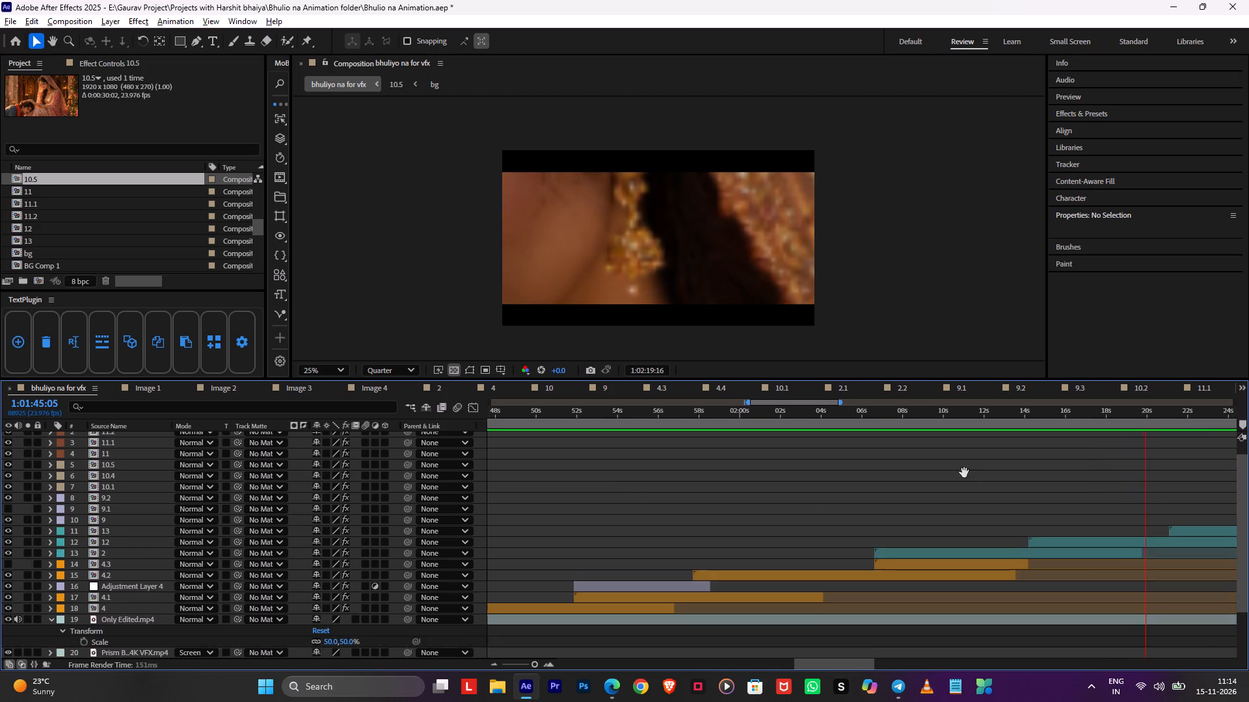
middle_drag(964, 473, 649, 500)
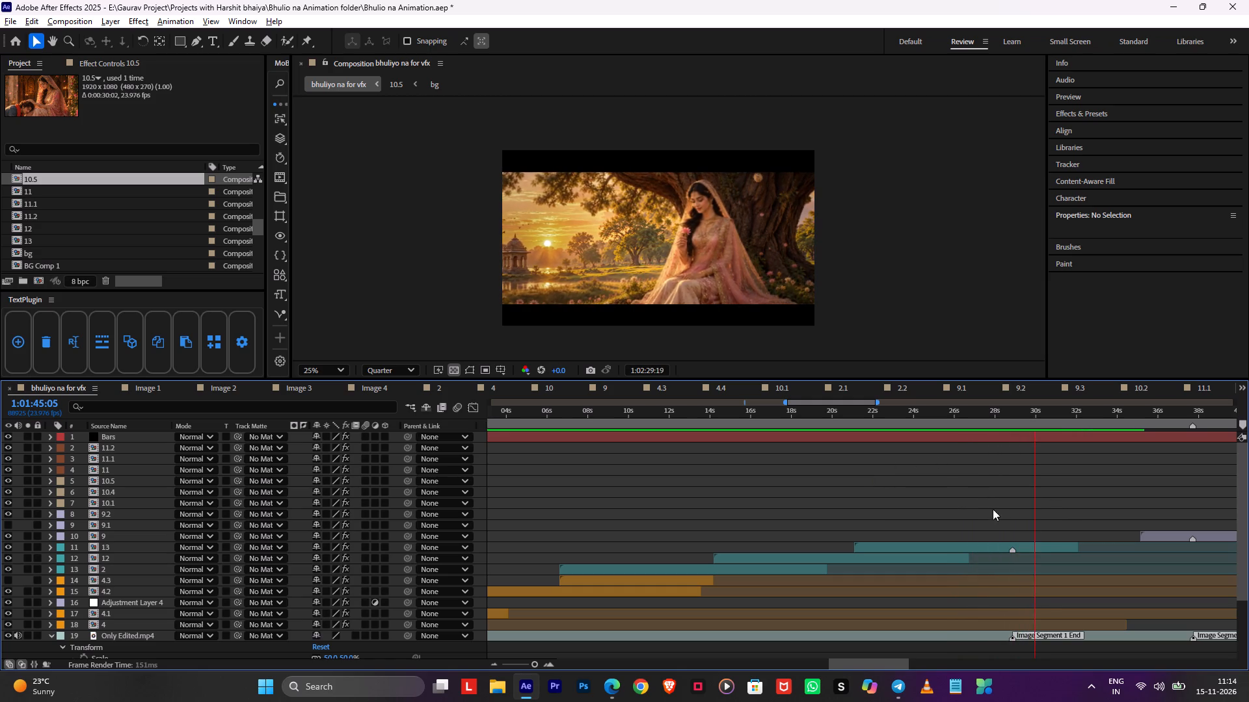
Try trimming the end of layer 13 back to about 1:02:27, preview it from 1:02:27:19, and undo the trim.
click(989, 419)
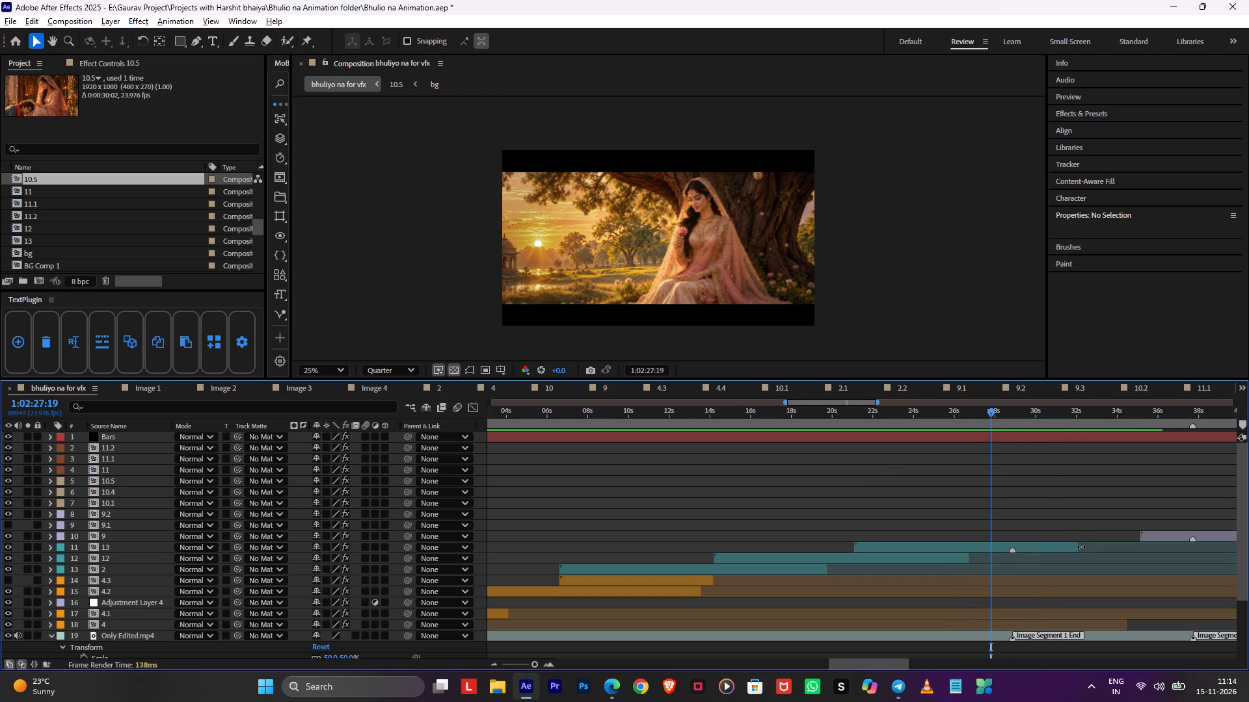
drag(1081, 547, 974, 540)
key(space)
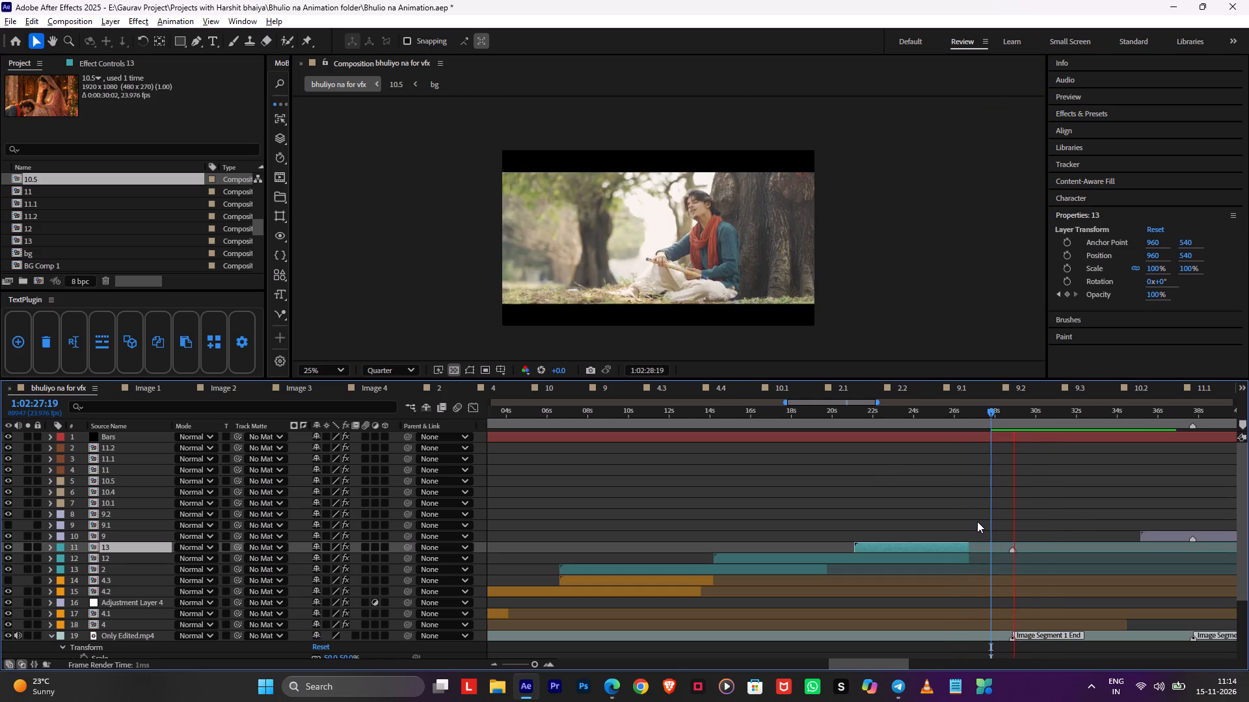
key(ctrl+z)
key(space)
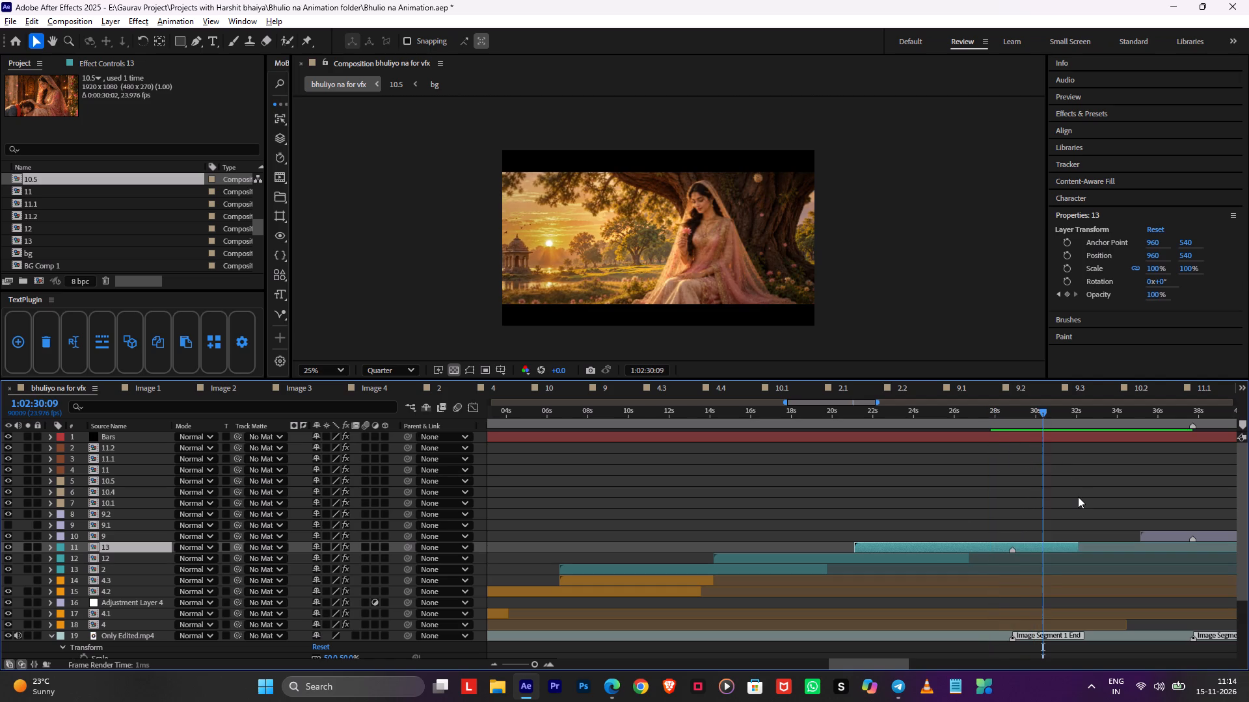
Play from 1:02:30:09 through layer 9, save, and replay its transition into 9.2 from 1:02:41:18, stopping at 1:02:44:08.
key(space)
middle_drag(1079, 497, 738, 523)
click(784, 473)
key(ctrl+s)
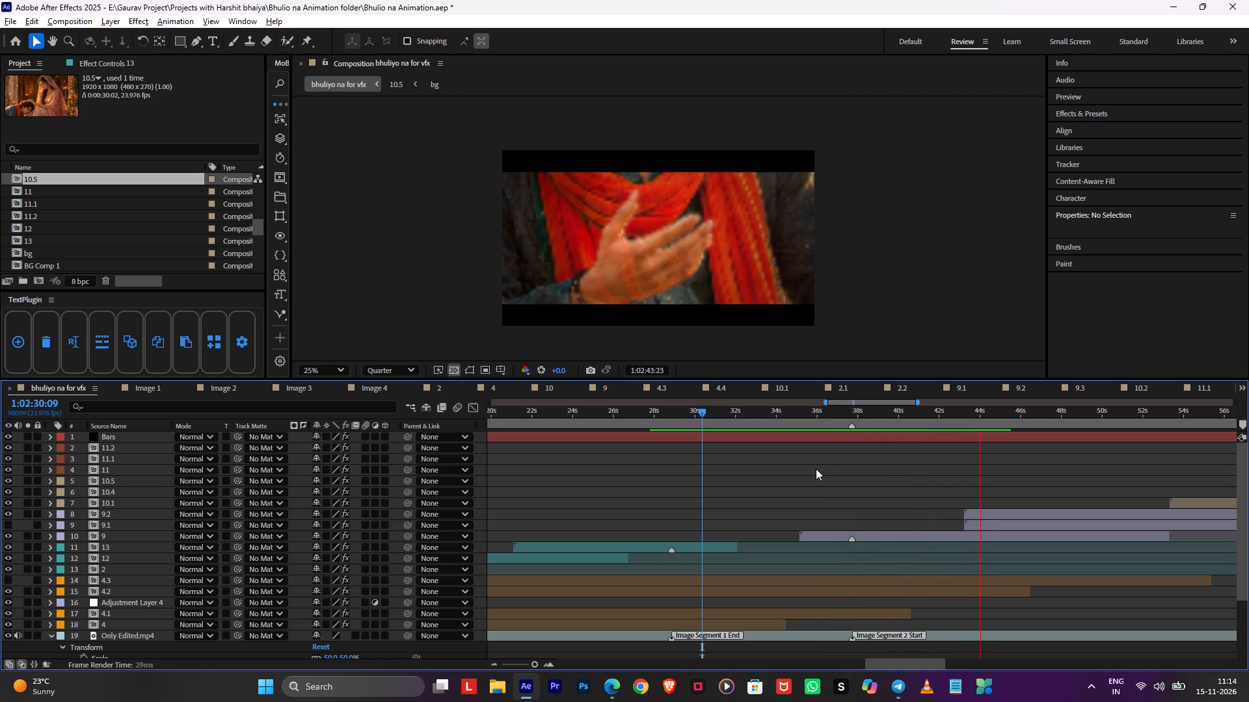
click(932, 419)
key(space)
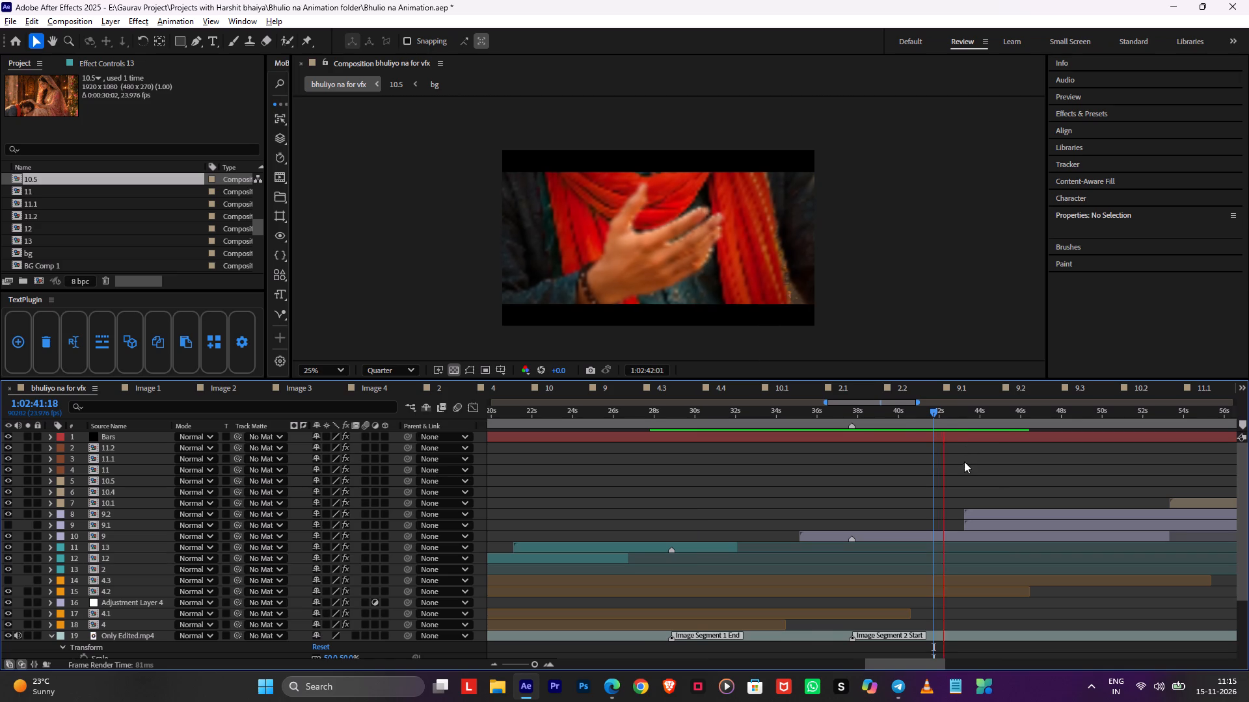
middle_drag(965, 463, 803, 474)
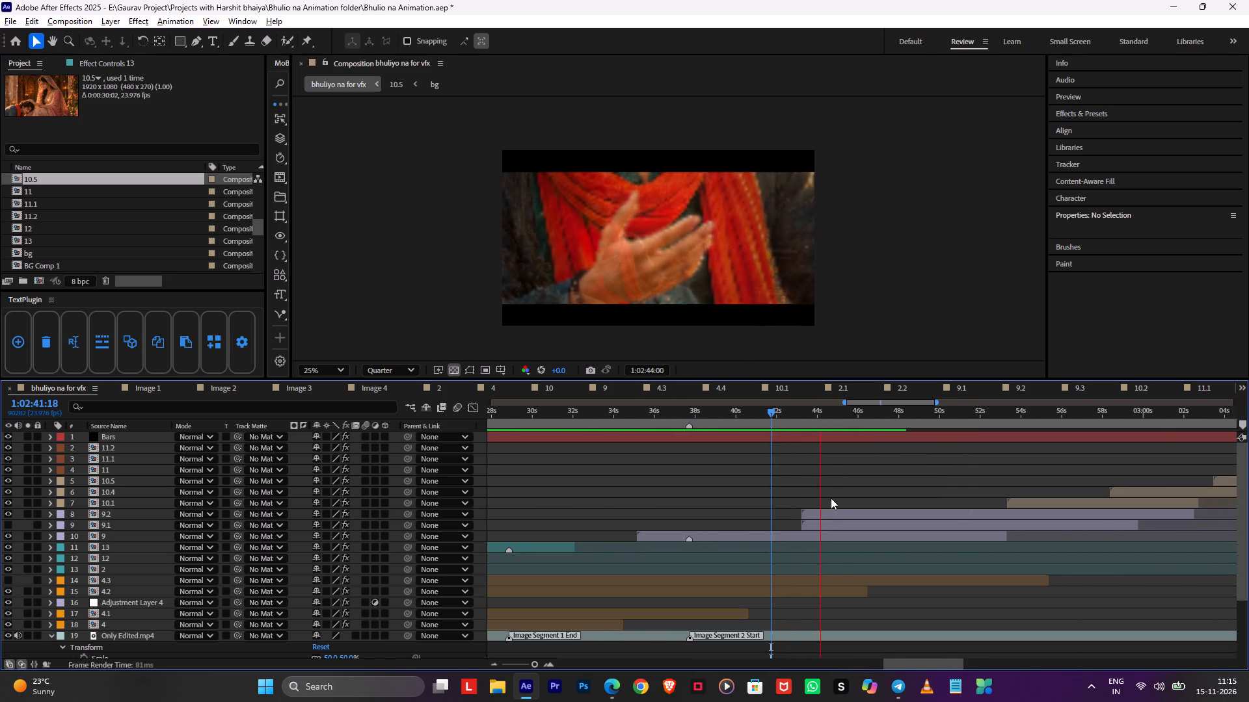
key(space)
Hide layer 9.2 and show layer 9.1 in its place, preview from 1:02:42:16, and save the project.
click(829, 515)
click(11, 516)
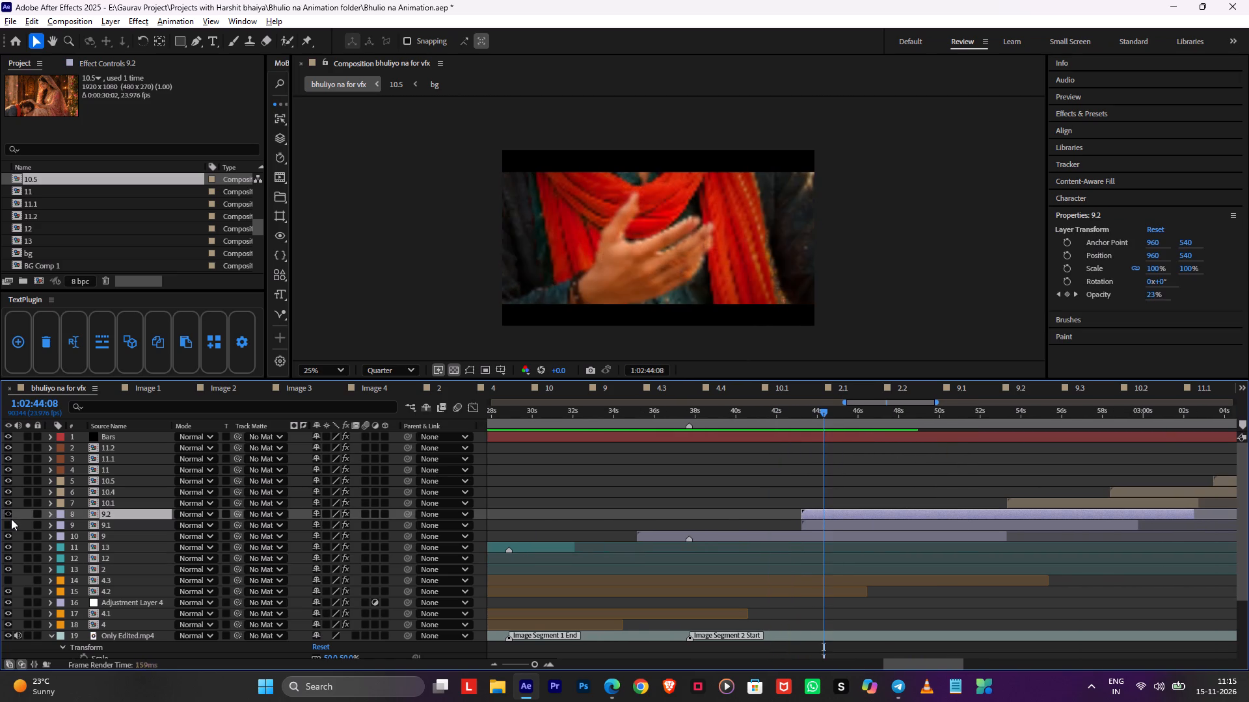
click(12, 521)
click(793, 419)
key(space)
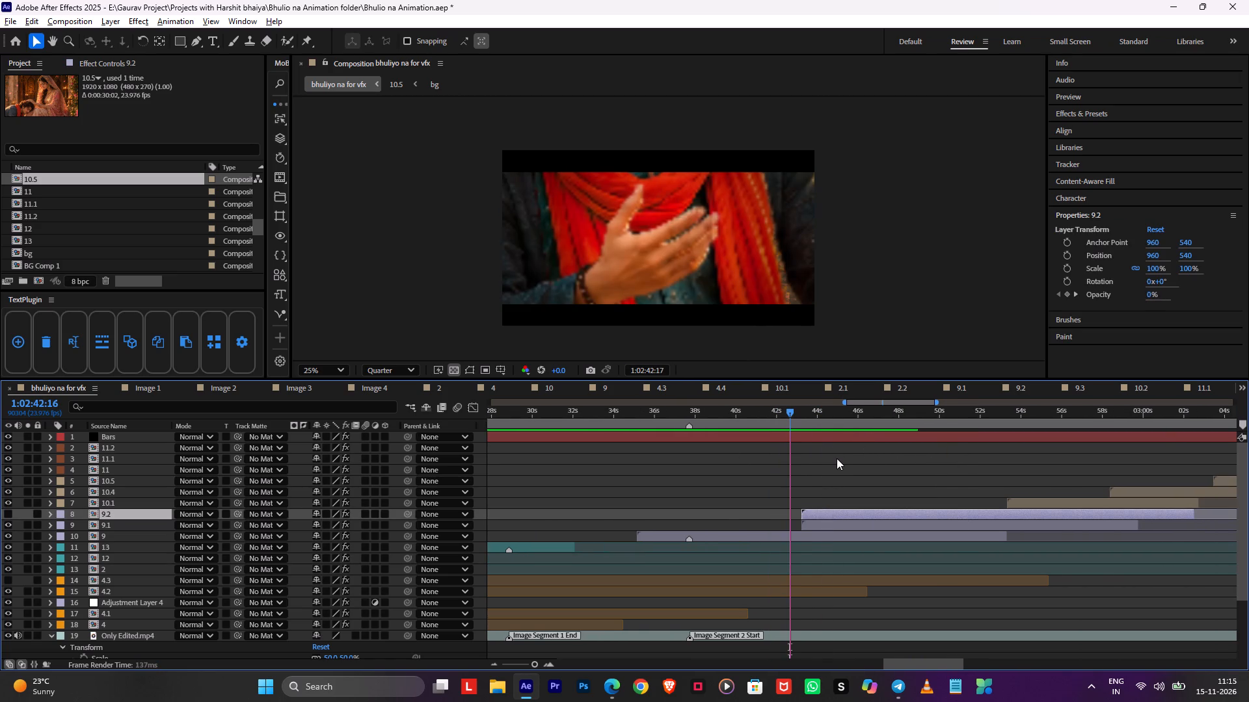
key(ctrl+s)
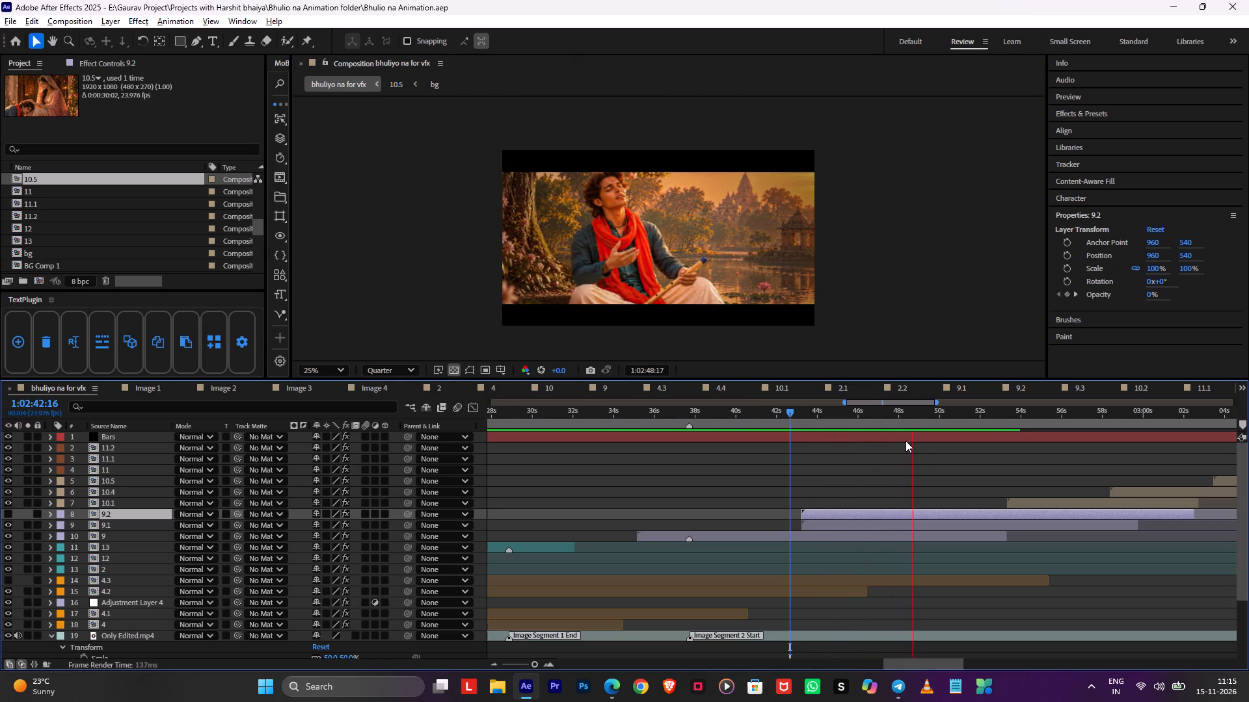
Review layer 9.1 into 10.1, and replay from 1:02:57:22 through 10.4 and 10.5 to the following footage.
middle_drag(937, 465, 720, 482)
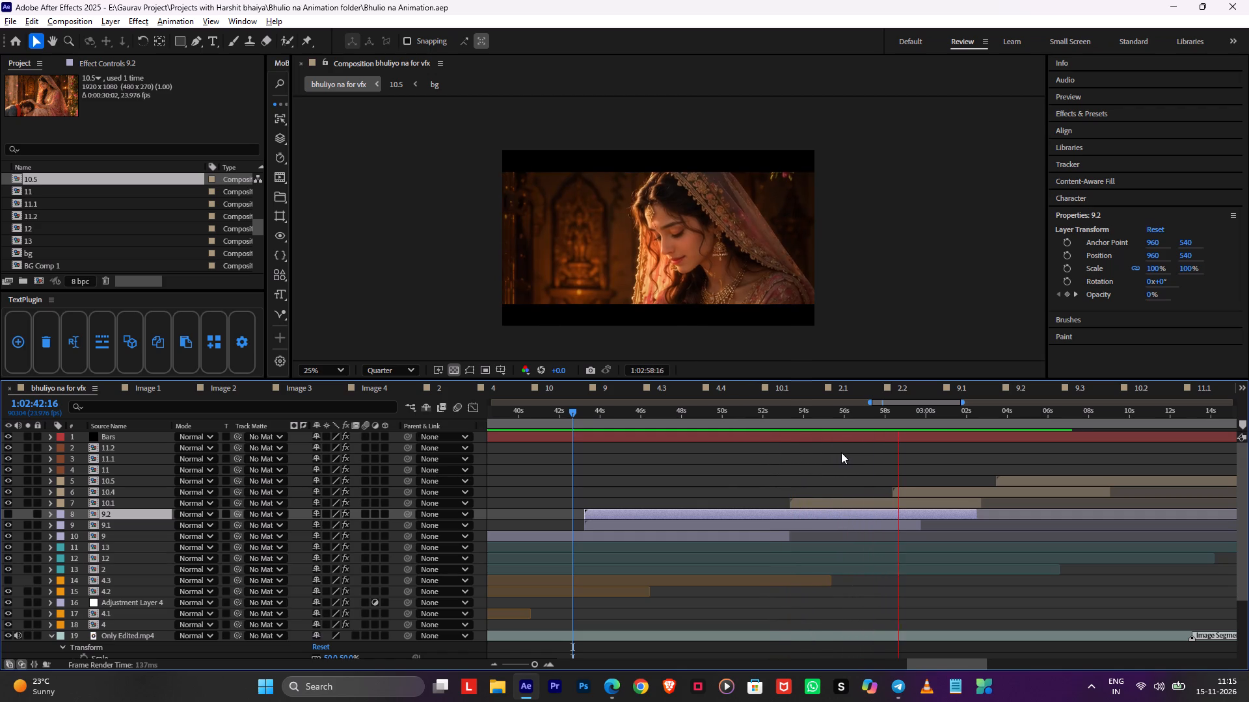
click(883, 424)
key(space)
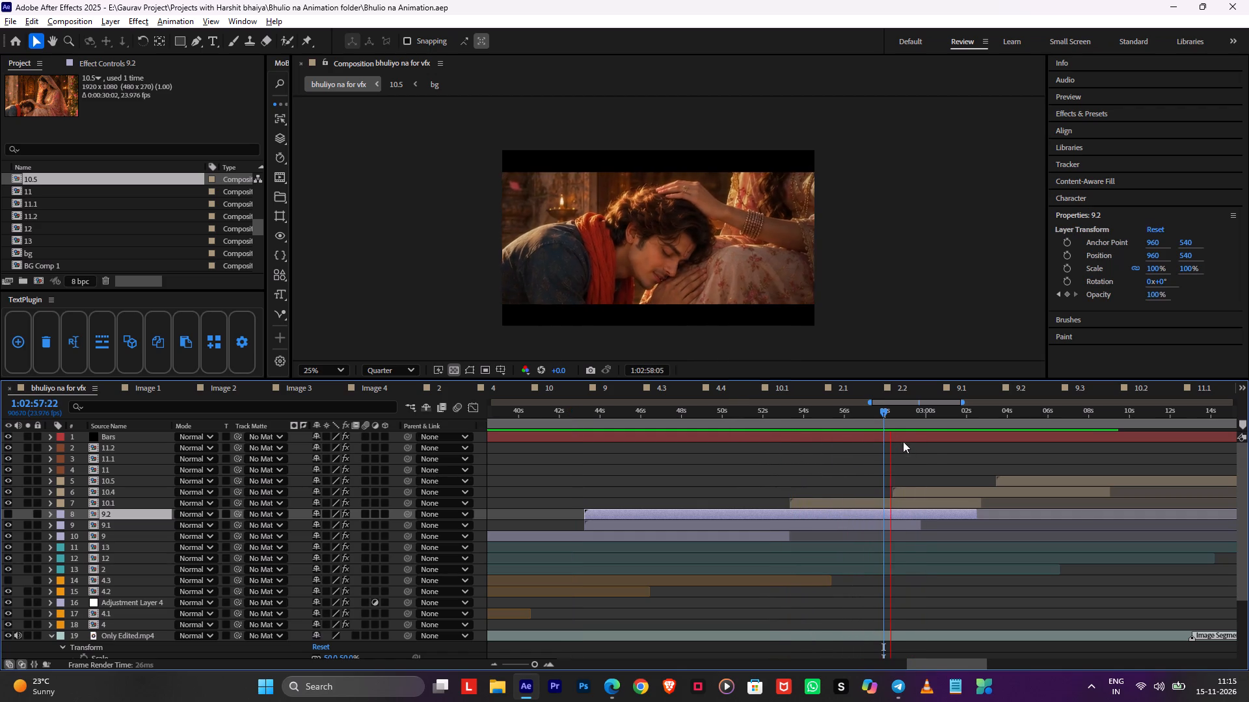
middle_drag(935, 455, 743, 485)
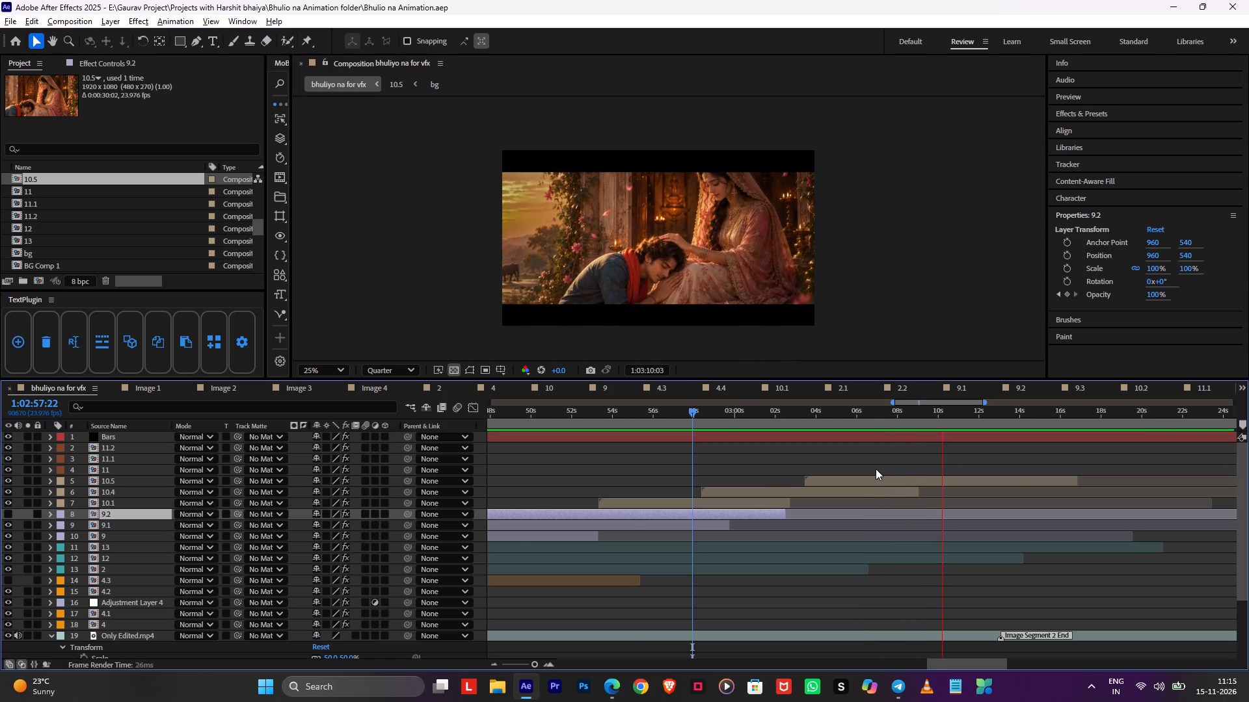
alt+scroll(876, 469, down, 2)
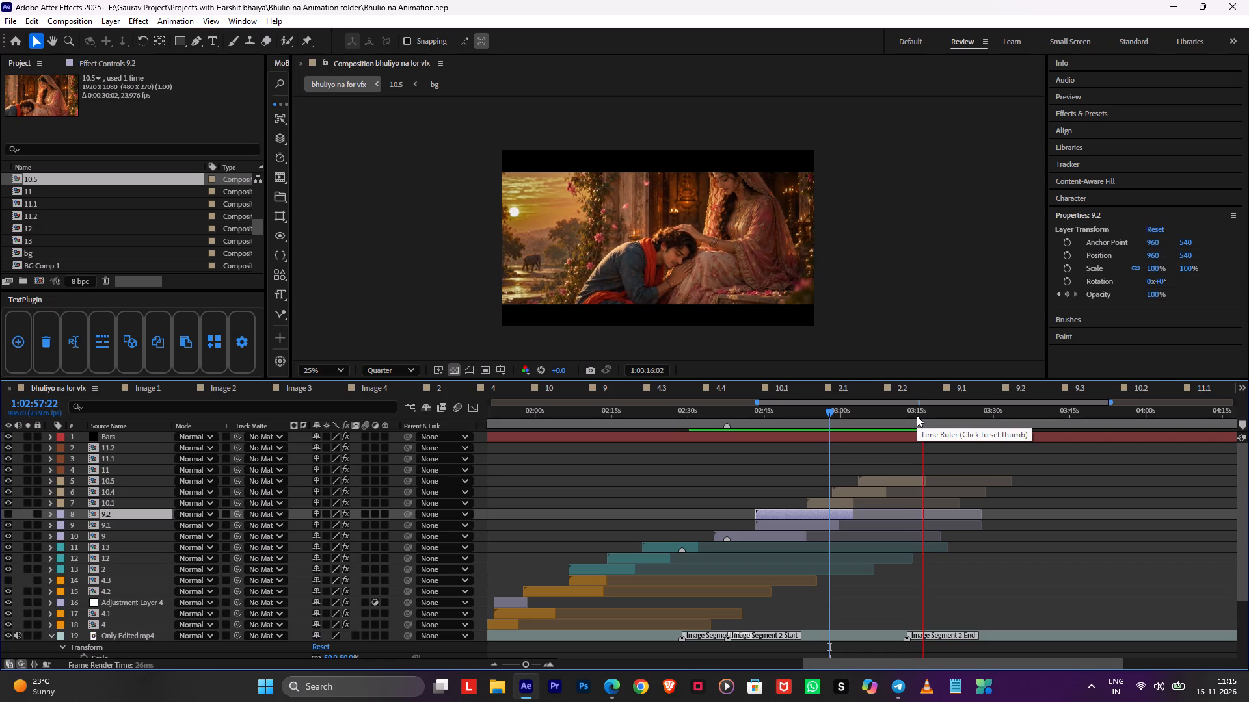
alt+scroll(932, 456, down, 2)
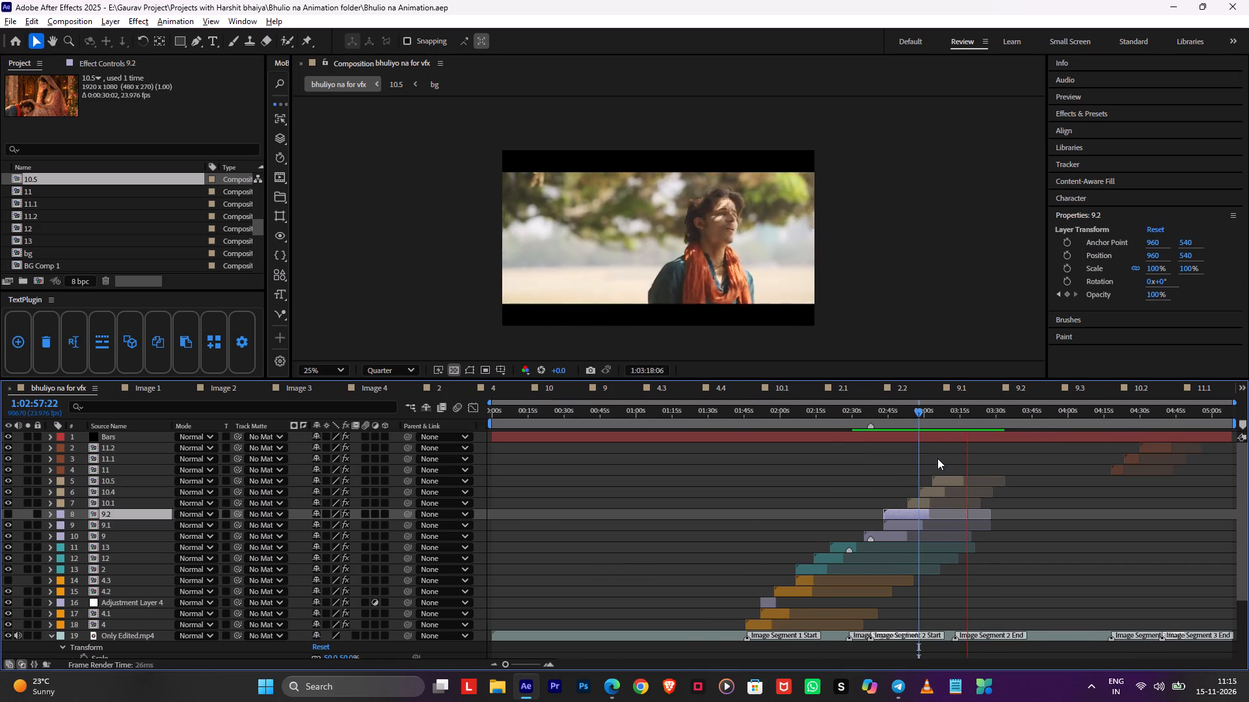
Preview layer 11 from 1:04:18:00 and layer 11.1 from 1:04:23:08.
drag(1105, 421, 1100, 430)
key(space)
alt+scroll(1146, 474, up, 2)
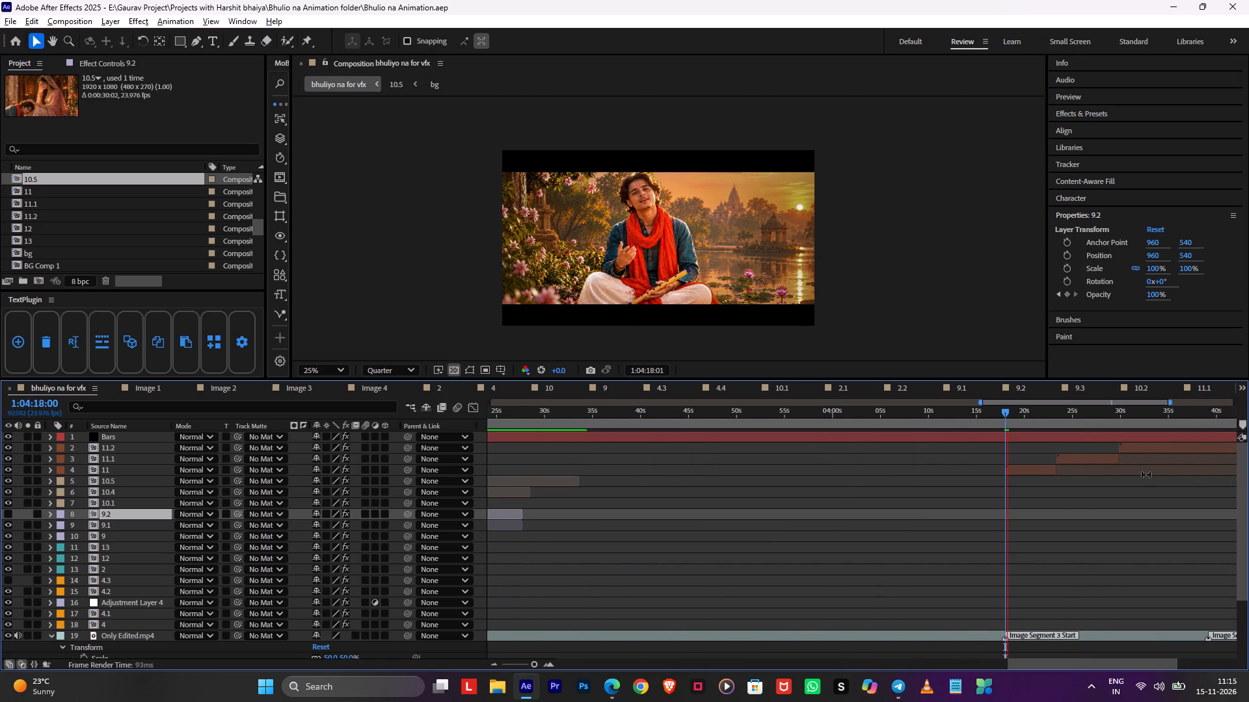
drag(1033, 422, 1034, 423)
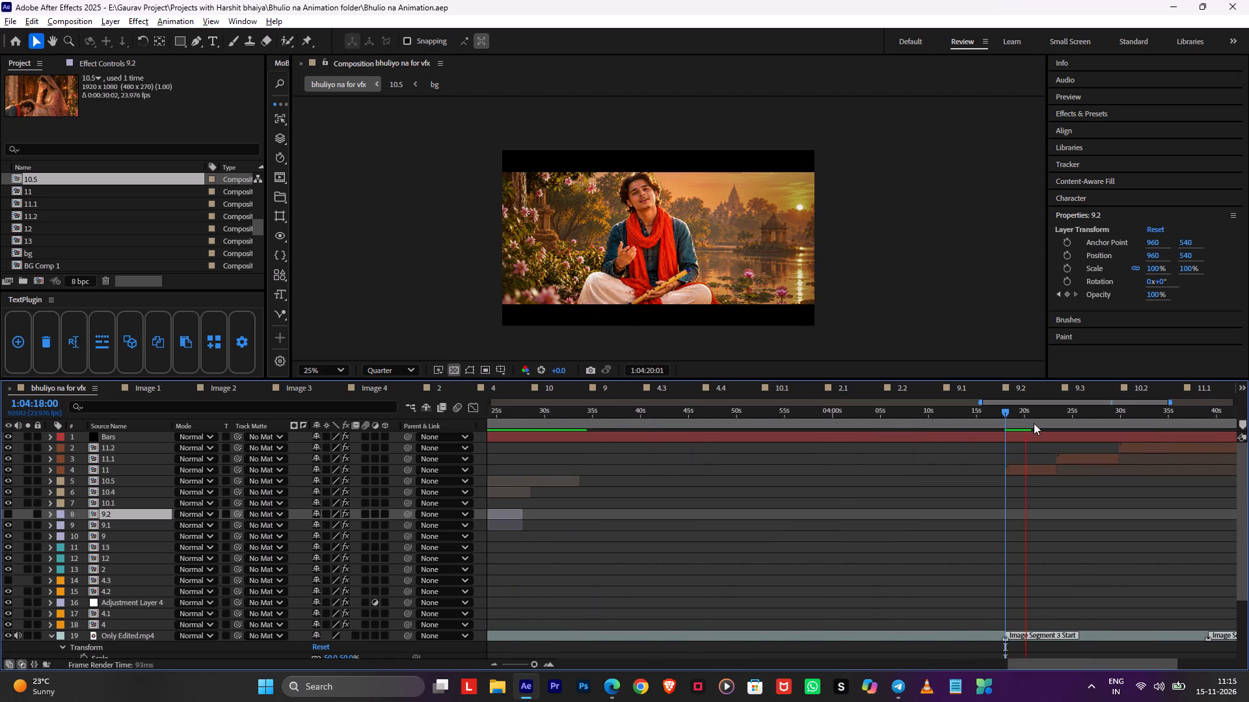
drag(1034, 423, 1048, 428)
key(space)
middle_drag(1084, 480, 874, 506)
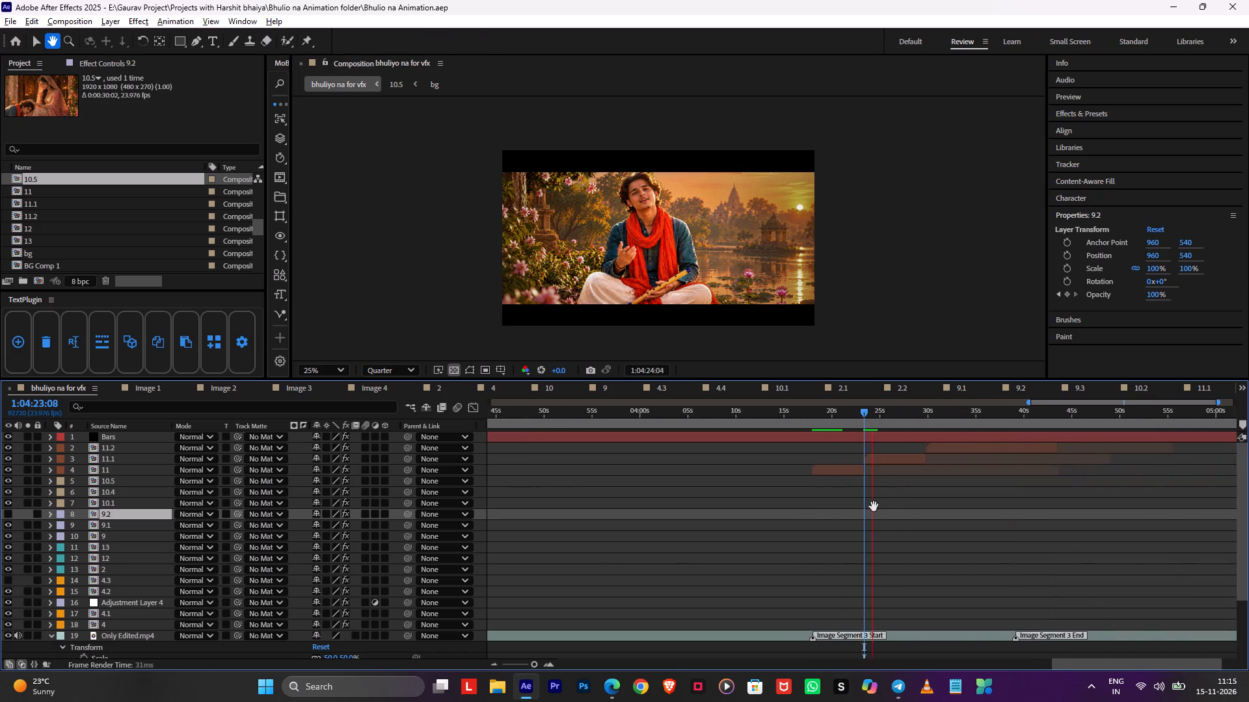
middle_drag(874, 506, 873, 506)
Return to the start of layer 11 at Image Segment 3 Start and open composition 11.
drag(980, 409, 805, 428)
click(814, 476)
double_click(814, 469)
click(518, 431)
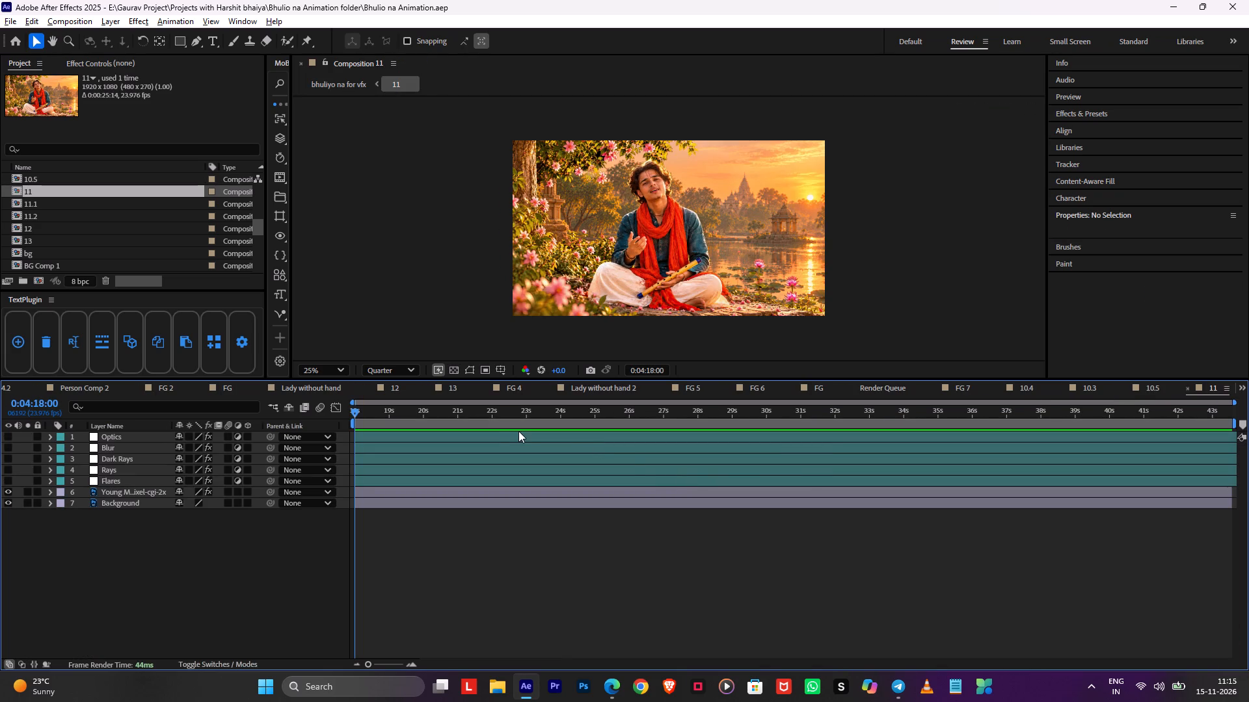
Add a null and a two-node 35mm camera to composition 11, with the camera directly below the null.
click(492, 434)
key(ctrl+alt+shift+y)
key(ctrl+alt+shift+c)
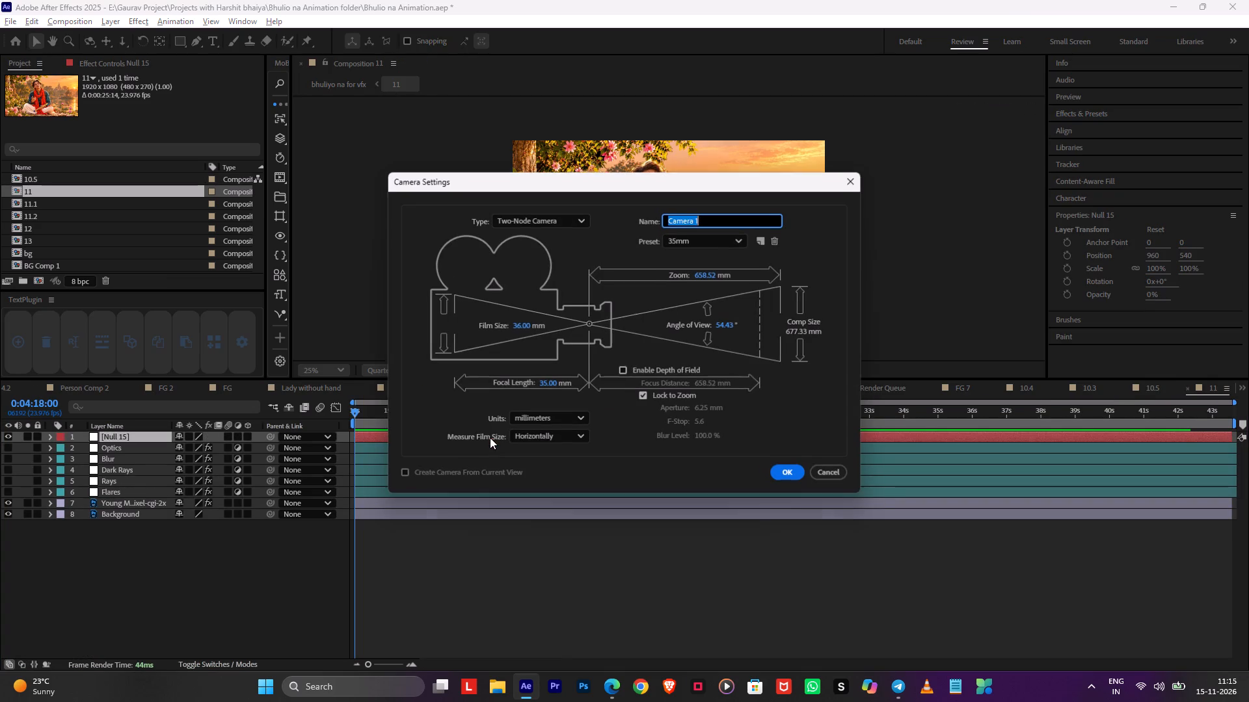
key(Return)
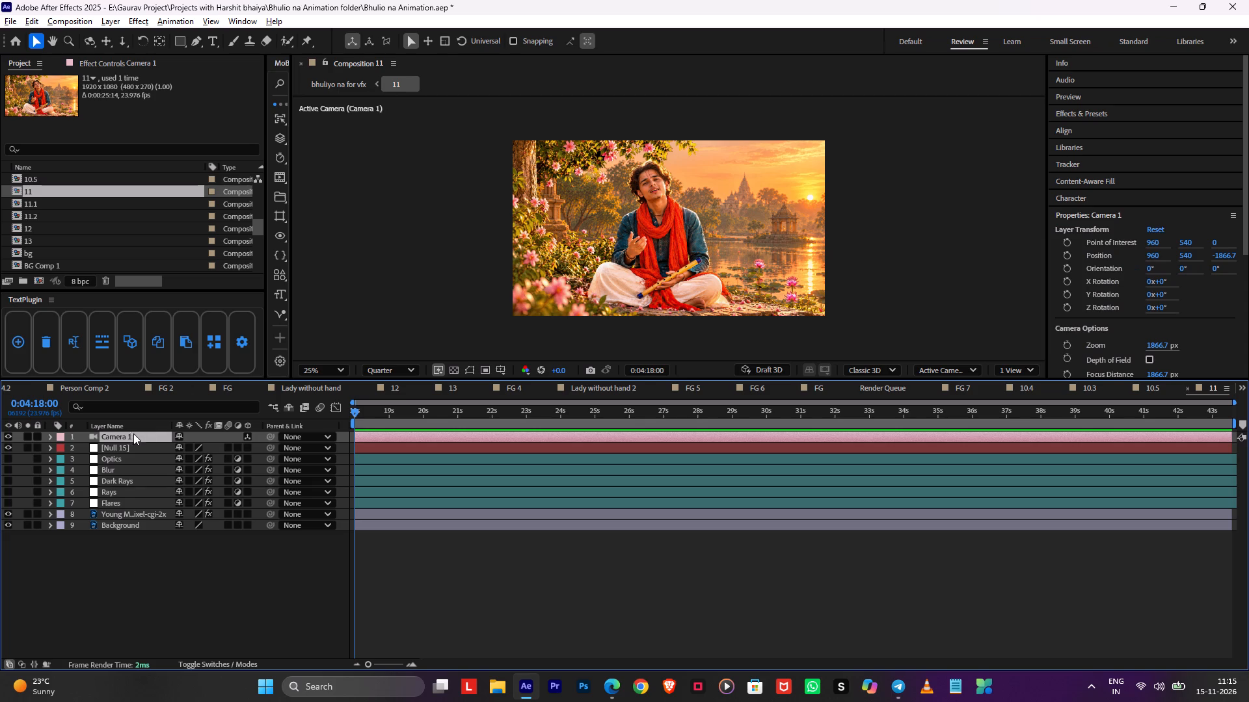
drag(132, 435, 128, 451)
Make the null, the Young Man layer and the Background layer 3D.
click(250, 441)
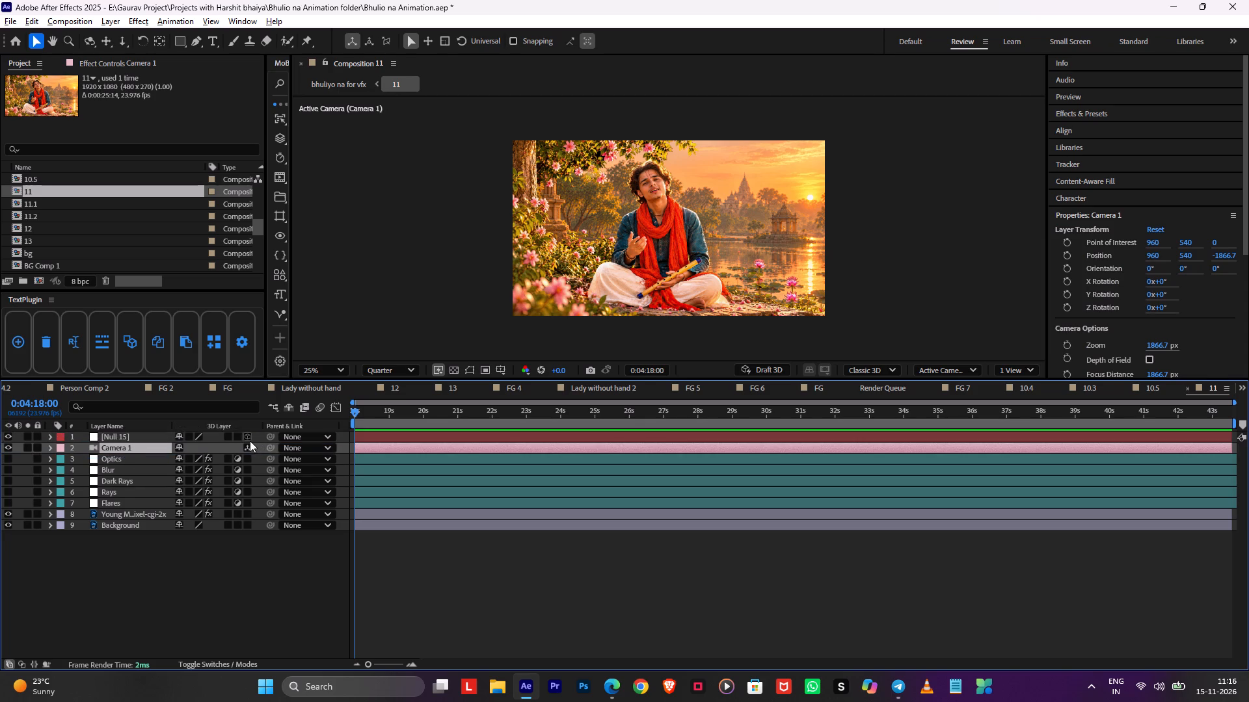
drag(252, 515, 252, 523)
click(245, 537)
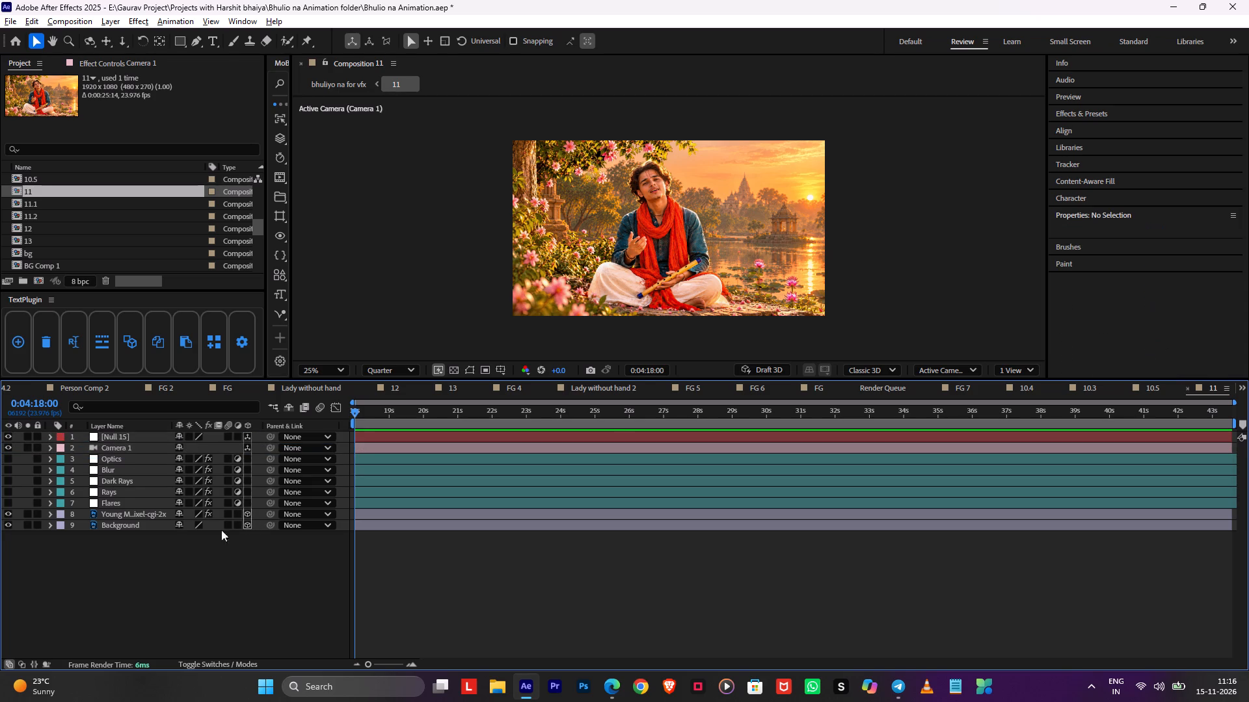
Reveal Position on the Young Man and Background layers and set the Background's Z position to 3000.
click(150, 512)
shift+click(131, 525)
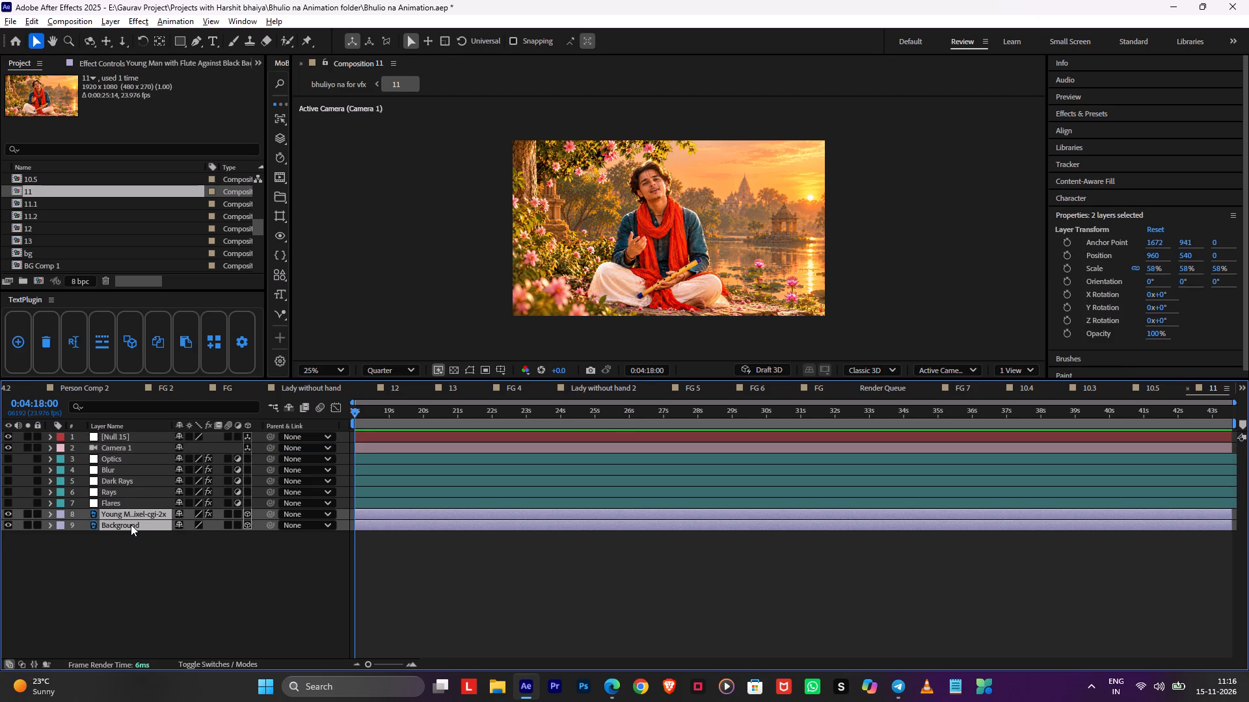
key(p)
click(141, 565)
click(221, 548)
key(3)
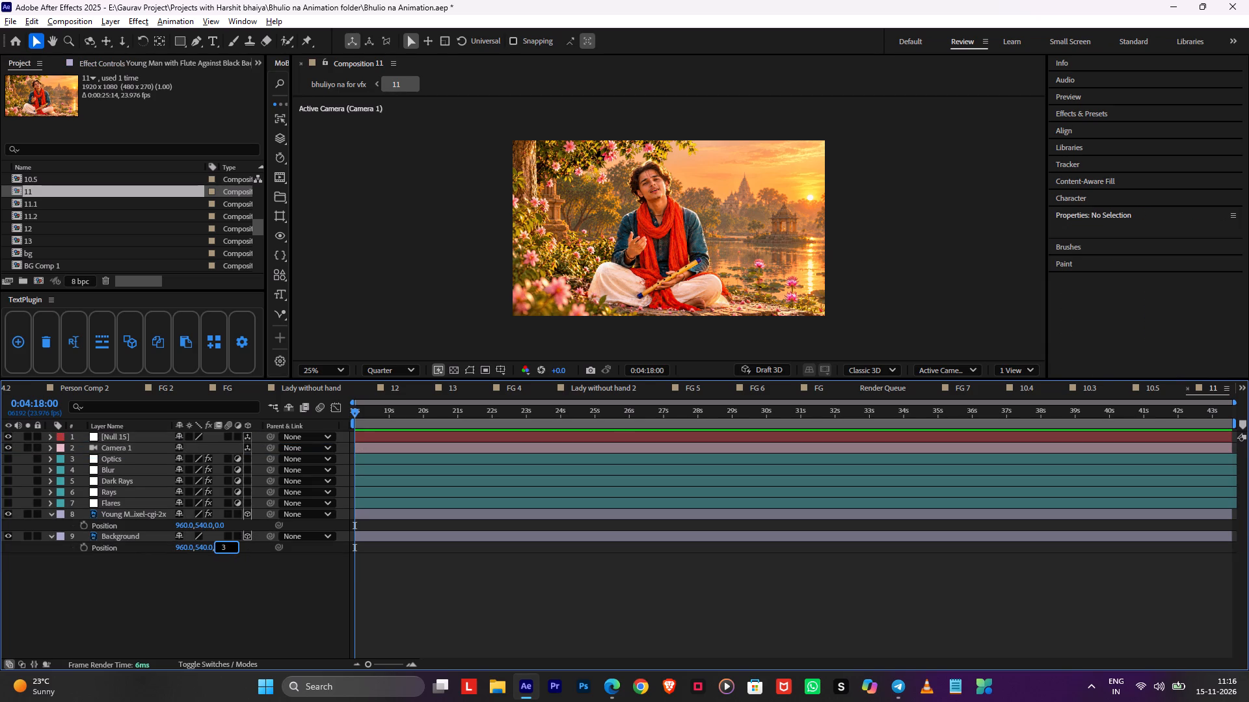
key(0)
text(00)
click(232, 562)
Set the Young Man layer's Z position to 2000.
click(219, 526)
key(2)
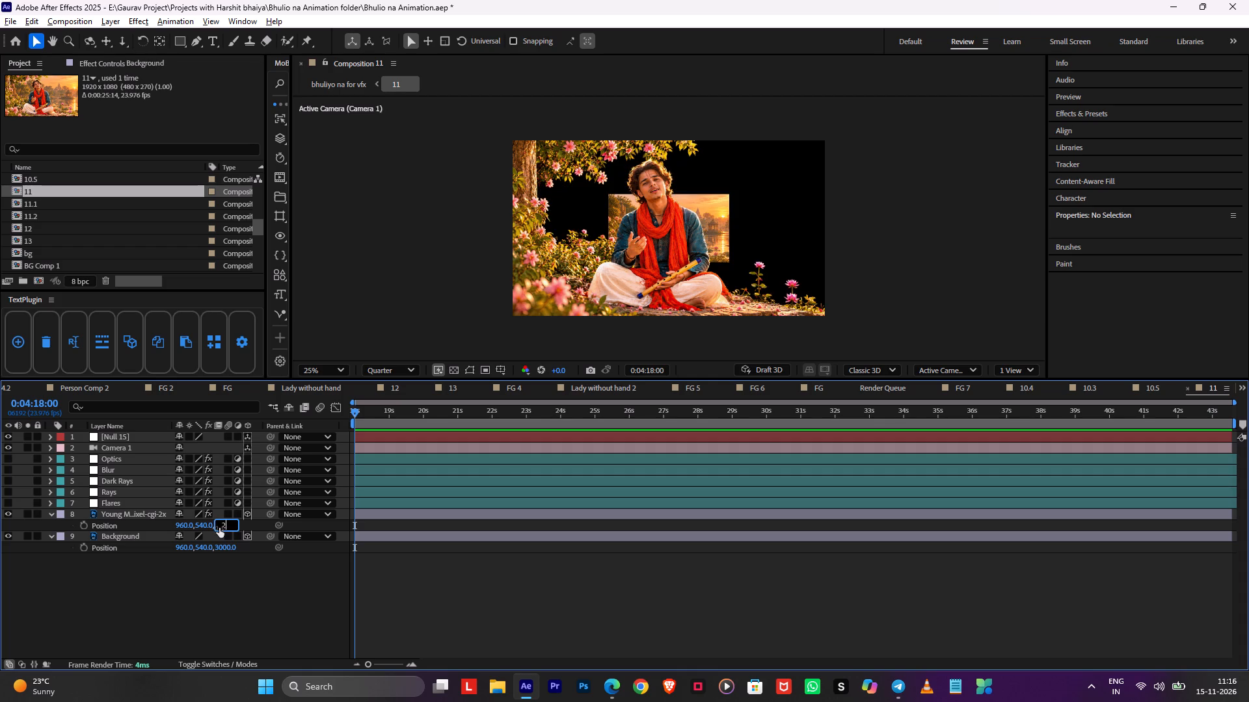
key(0)
text(00)
click(241, 560)
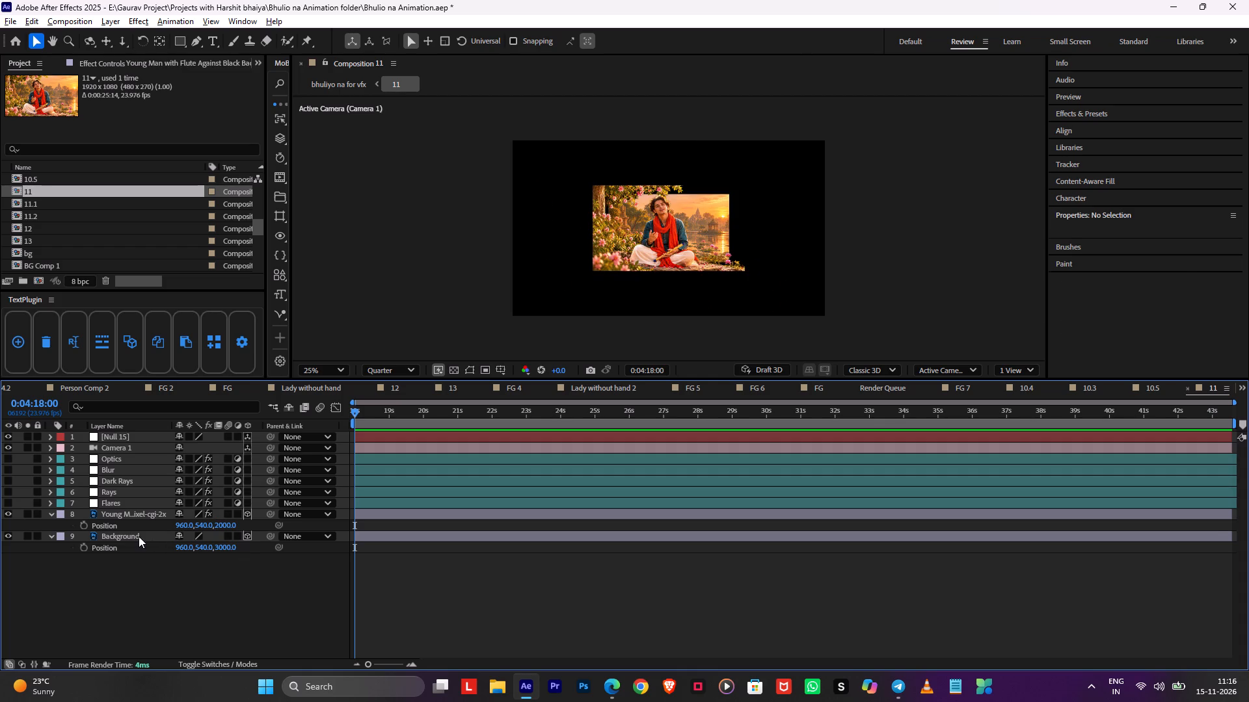
Reveal Scale on the Young Man and Background layers and set the Background's scale to 156%.
click(139, 536)
shift+click(140, 518)
key(s)
click(159, 569)
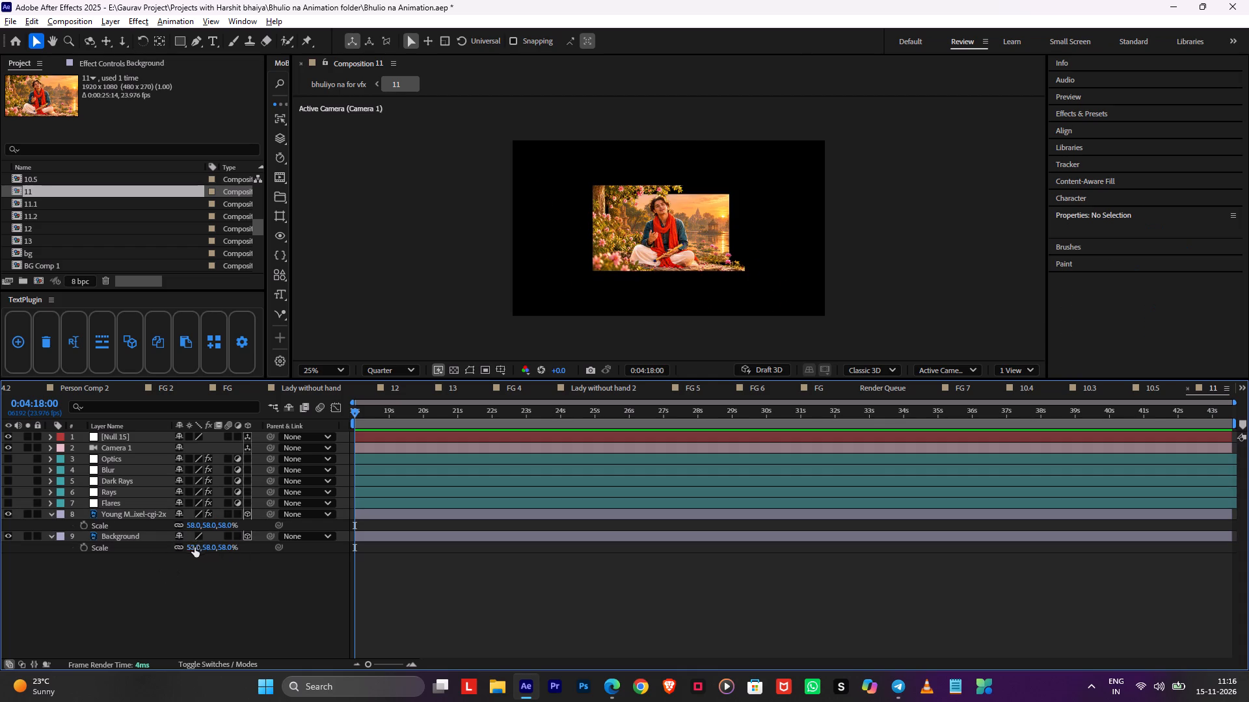
drag(195, 547, 252, 545)
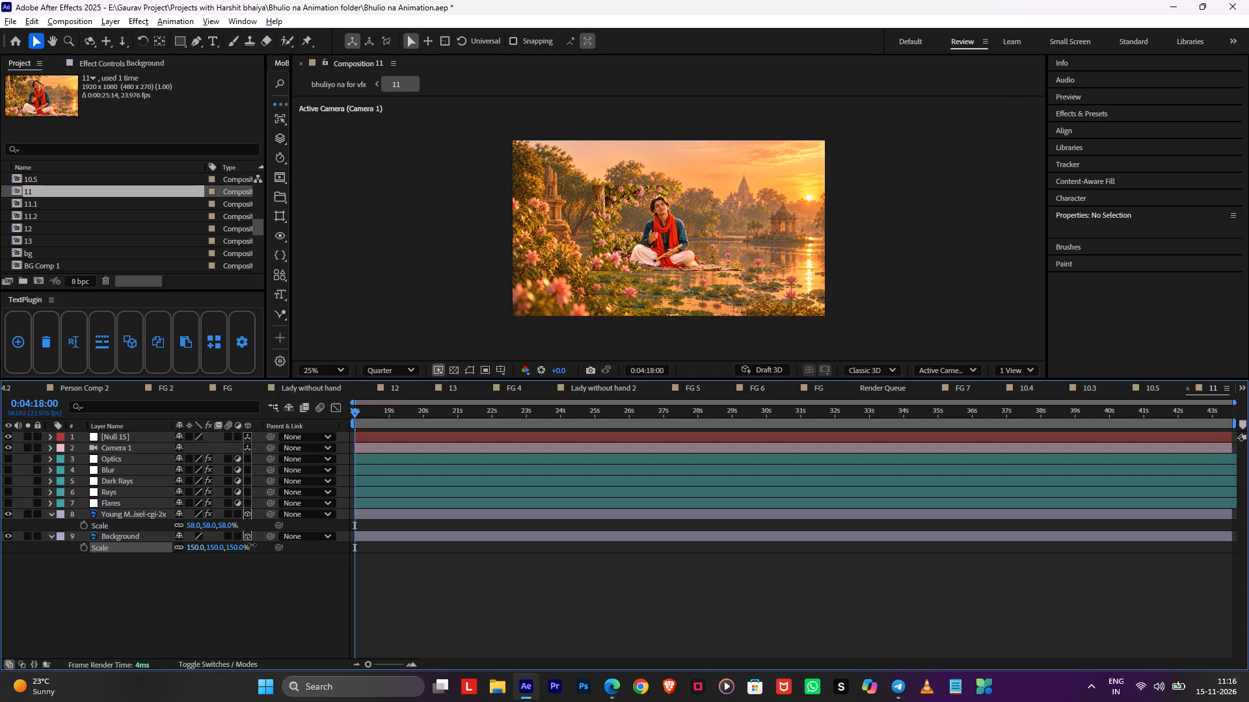
drag(252, 545, 256, 545)
Show the layer outlines in the viewer, scale the Young Man layer to 124%, and save the project.
click(469, 372)
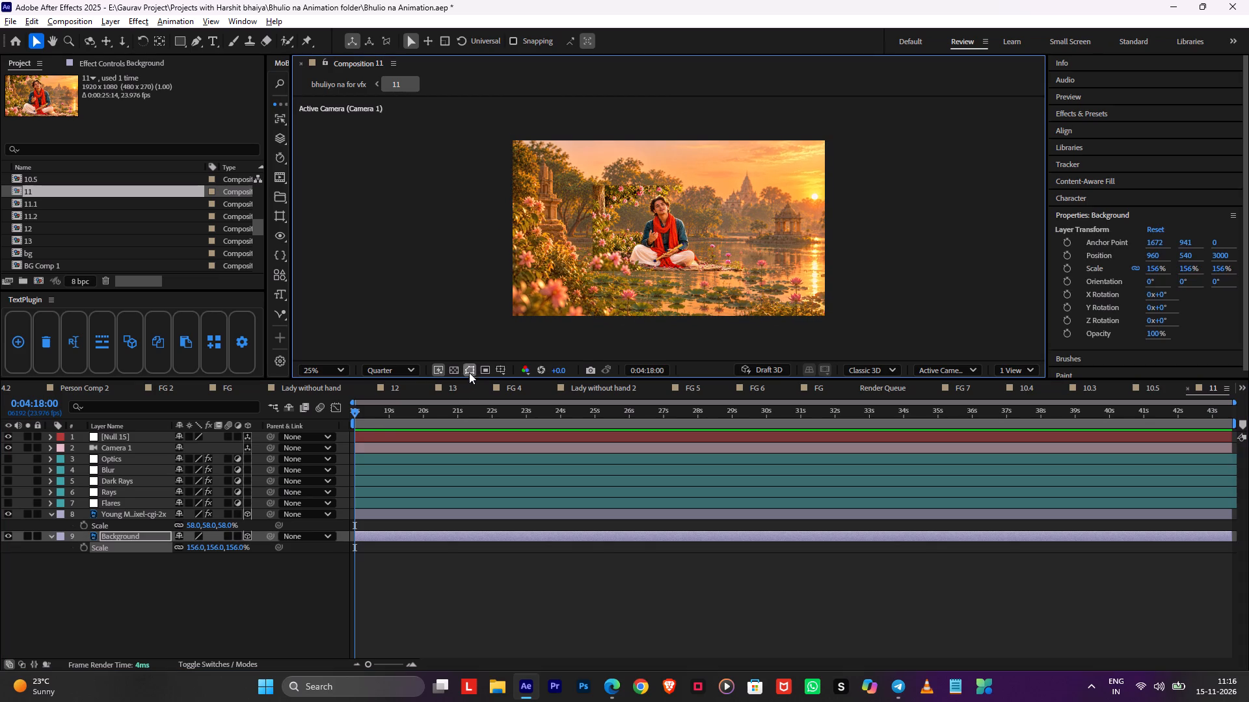
drag(226, 525, 258, 525)
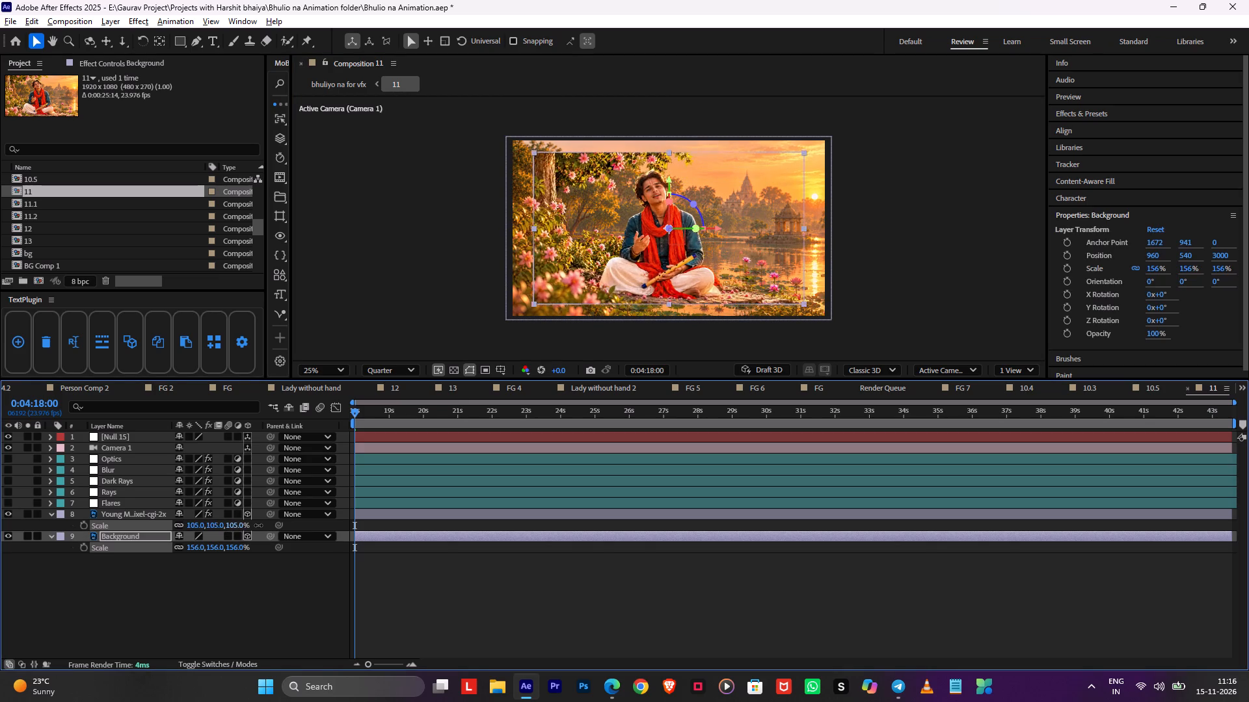
drag(258, 525, 269, 525)
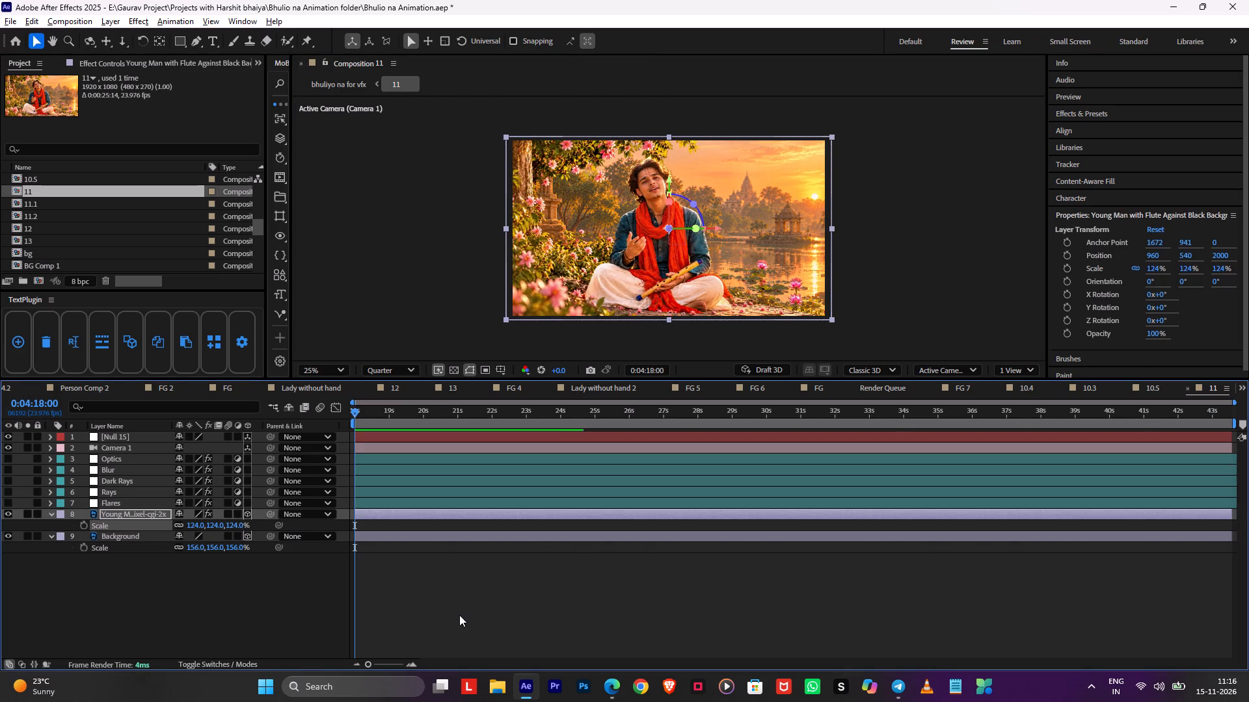
click(459, 615)
key(ctrl+s)
Reveal the null's Position and add a keyframe for it at the start of composition 11.
click(376, 434)
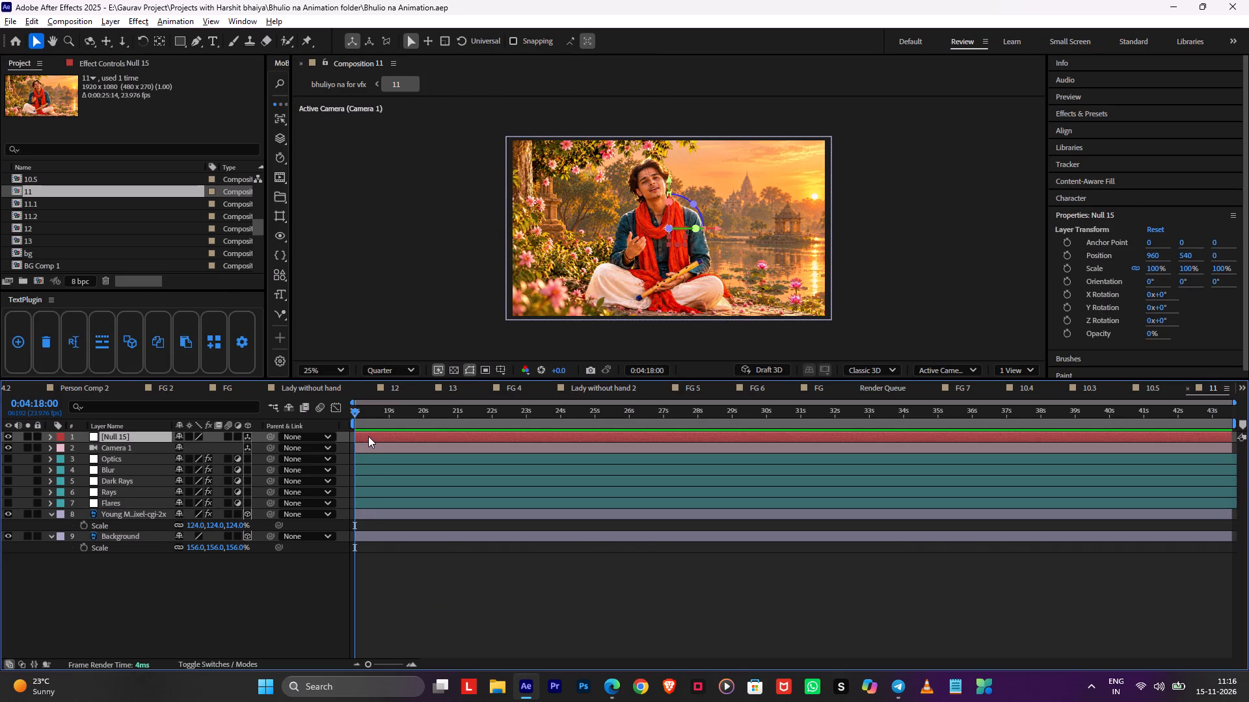
key(p)
click(81, 446)
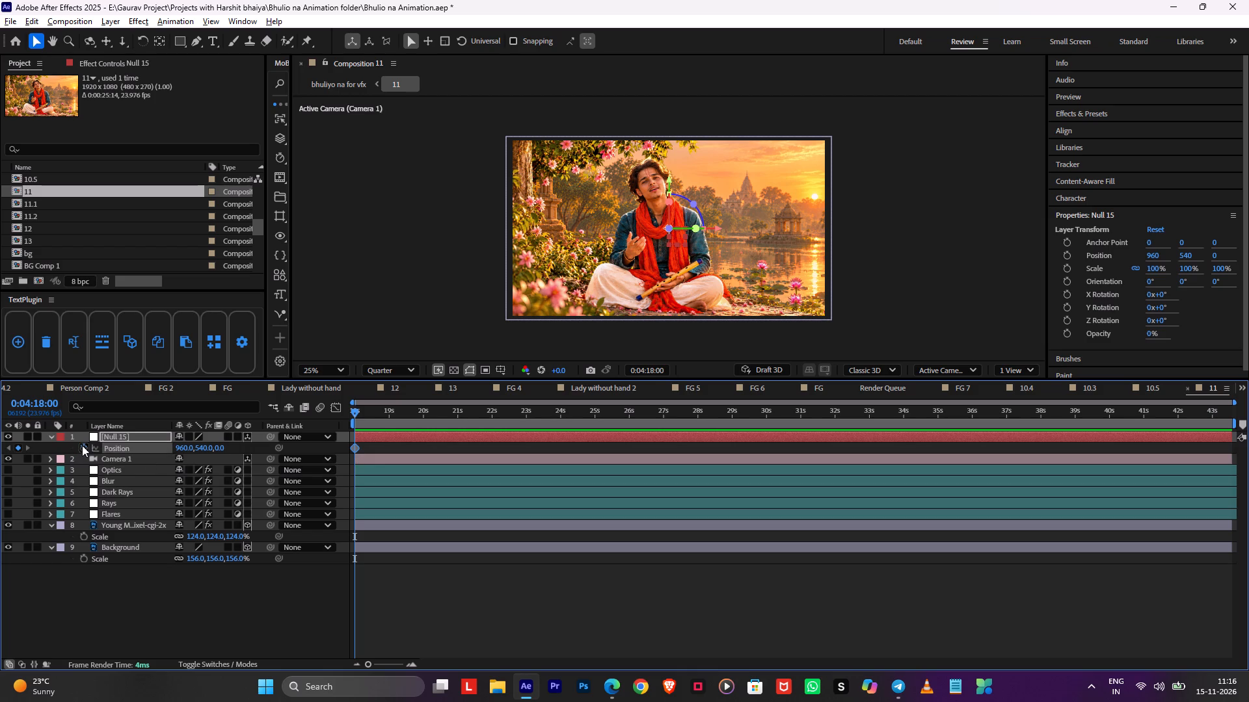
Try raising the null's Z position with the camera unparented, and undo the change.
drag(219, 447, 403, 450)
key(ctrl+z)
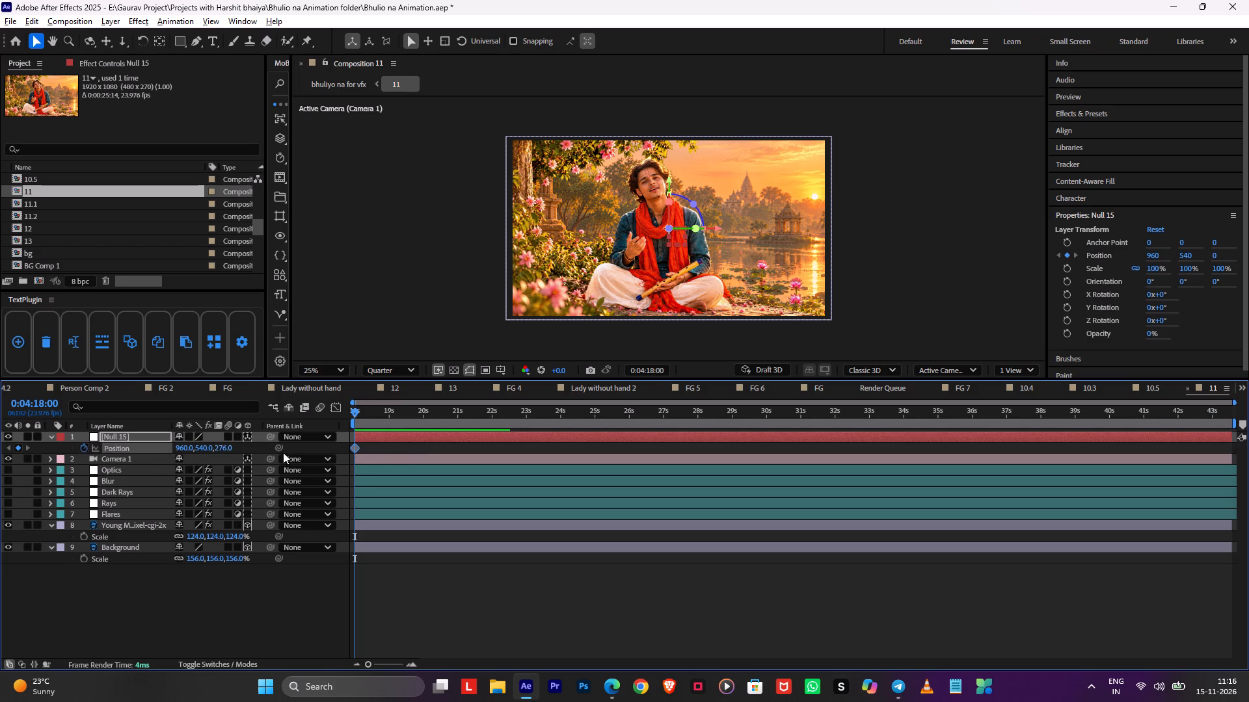
Parent Camera 1 to the null.
drag(267, 456, 243, 439)
Frame the man closer at the first keyframe by setting the null's Position to 862, 252, 1293.
drag(220, 450, 417, 448)
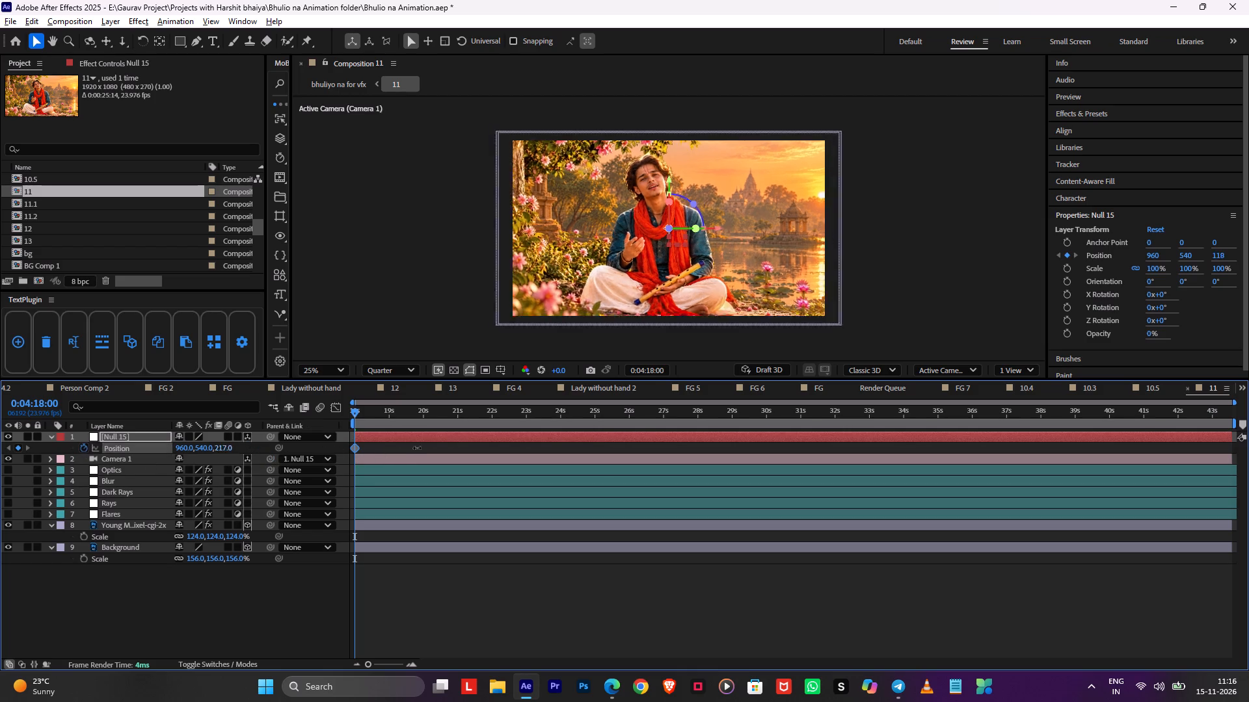
drag(417, 448, 1038, 425)
drag(206, 446, 116, 454)
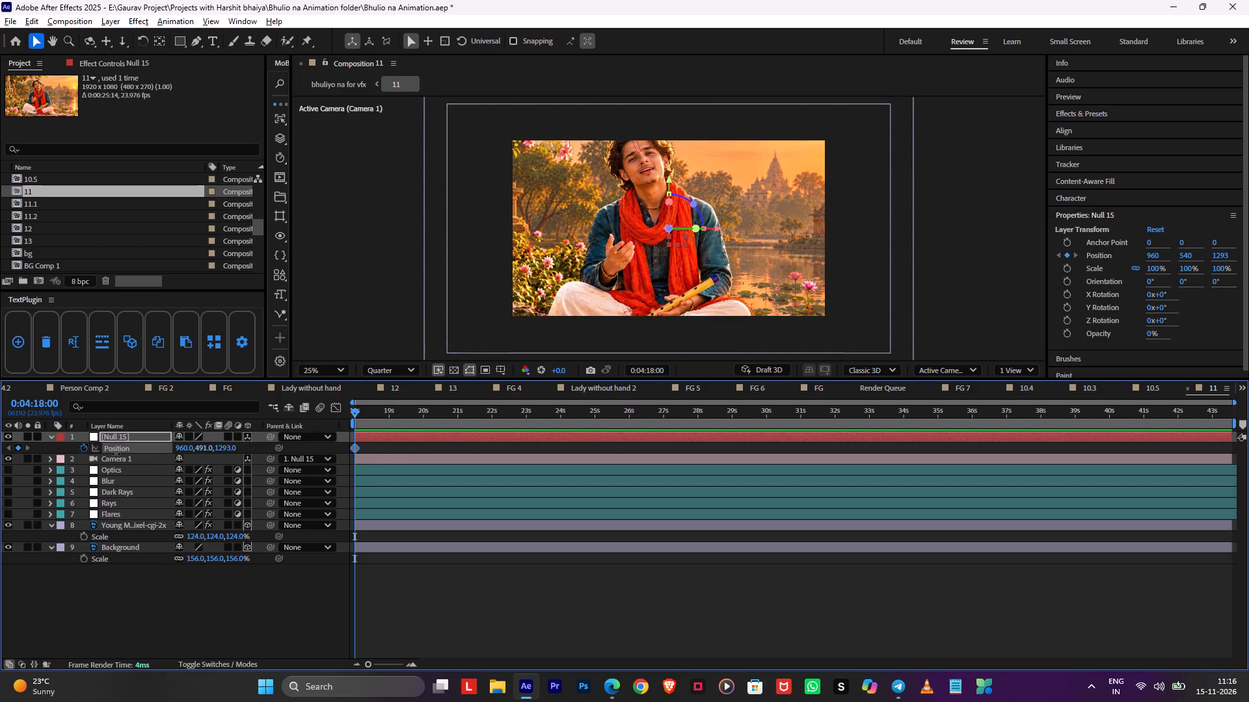
drag(116, 454, 0, 464)
drag(187, 448, 128, 451)
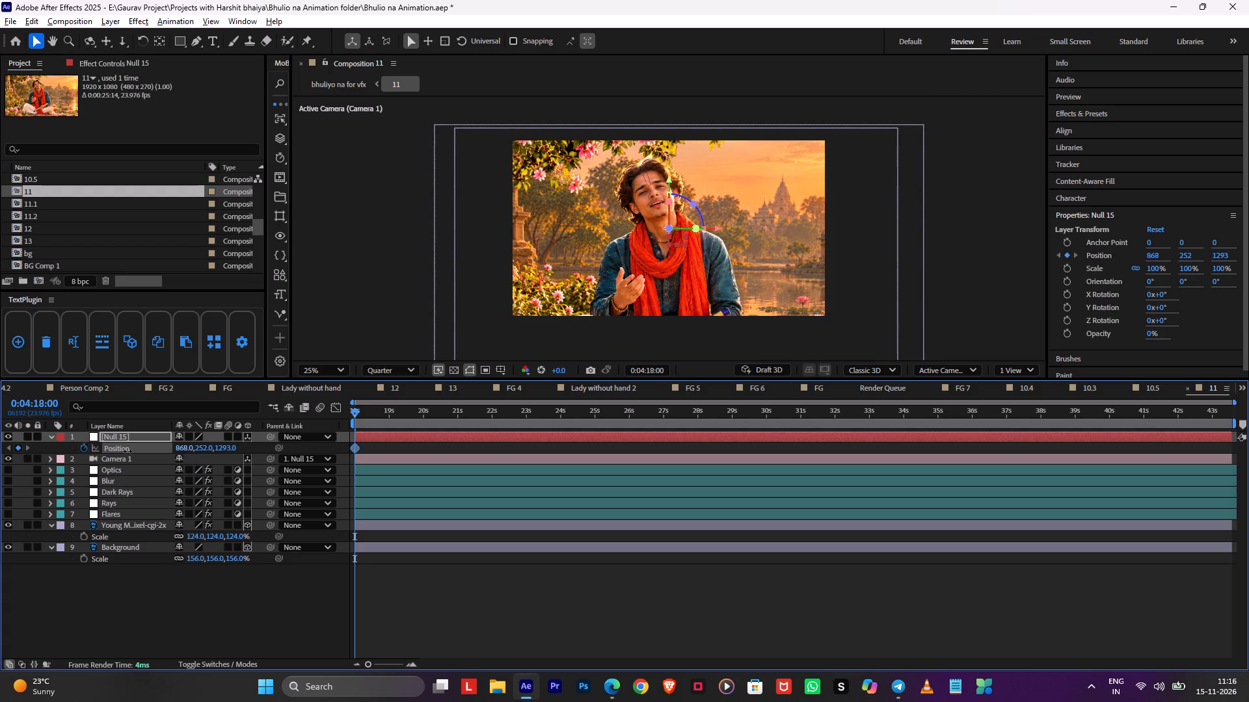
drag(128, 451, 126, 452)
Set composition 11's start timecode to 0:00:00:00.
drag(431, 421, 306, 443)
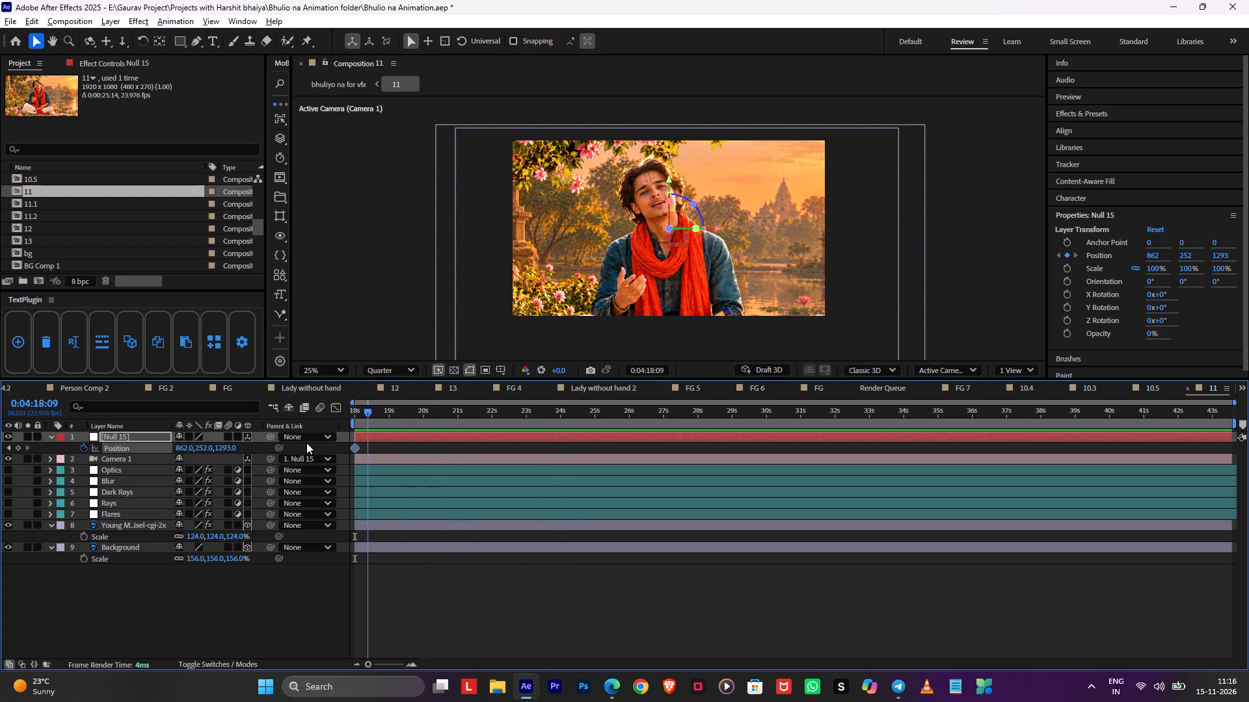
drag(306, 443, 302, 443)
key(ctrl+k)
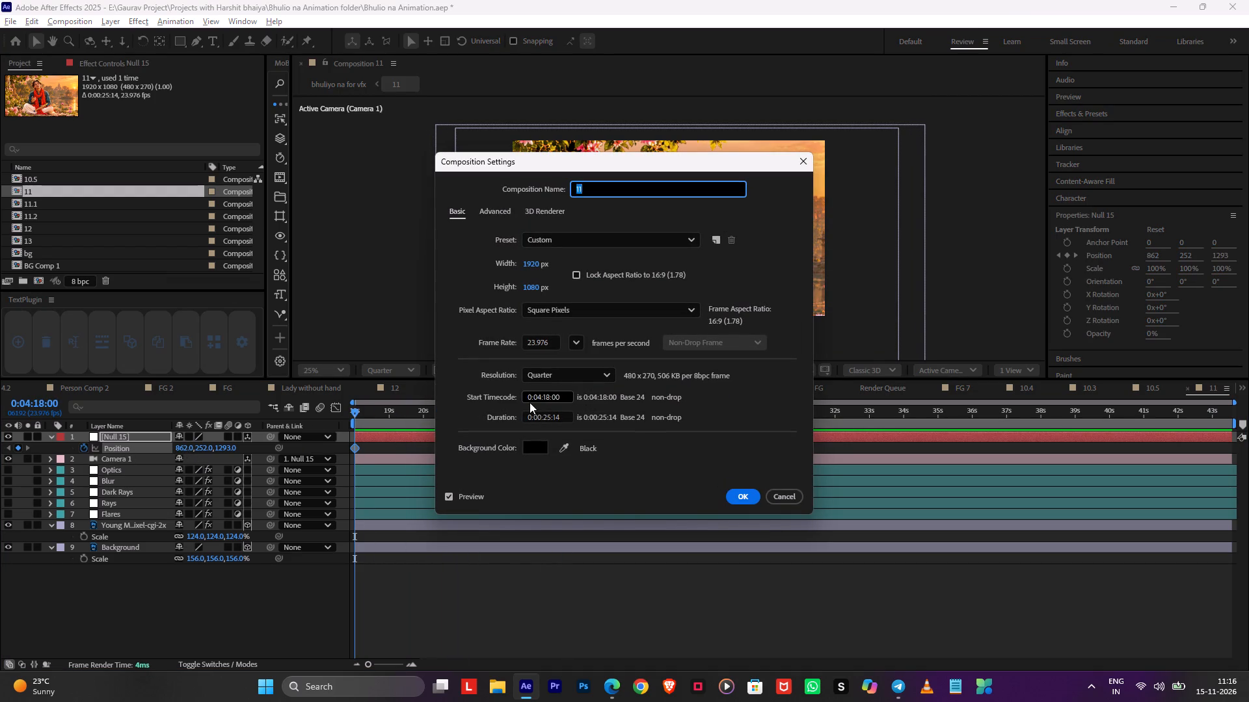
click(529, 402)
double_click(543, 399)
key(space)
click(735, 498)
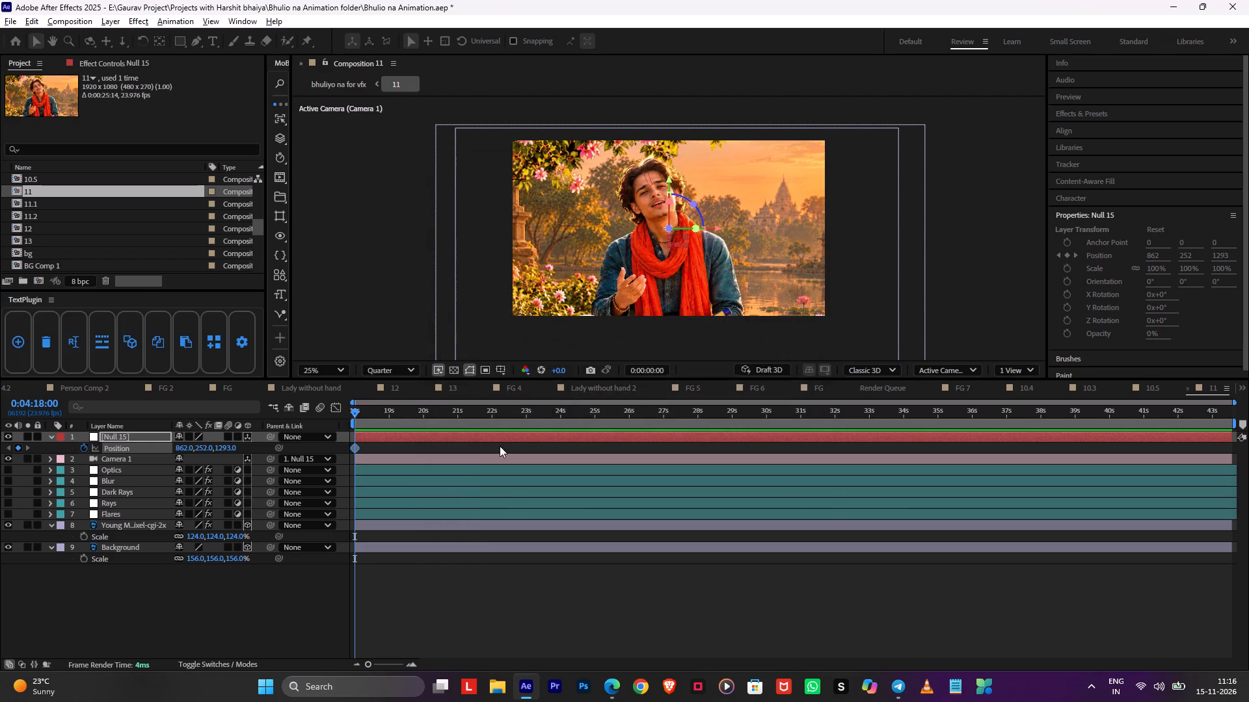
Keyframe the null's Position at 862, 359, 914 at the 5-second mark and apply Easy Ease to that keyframe.
drag(453, 419, 526, 434)
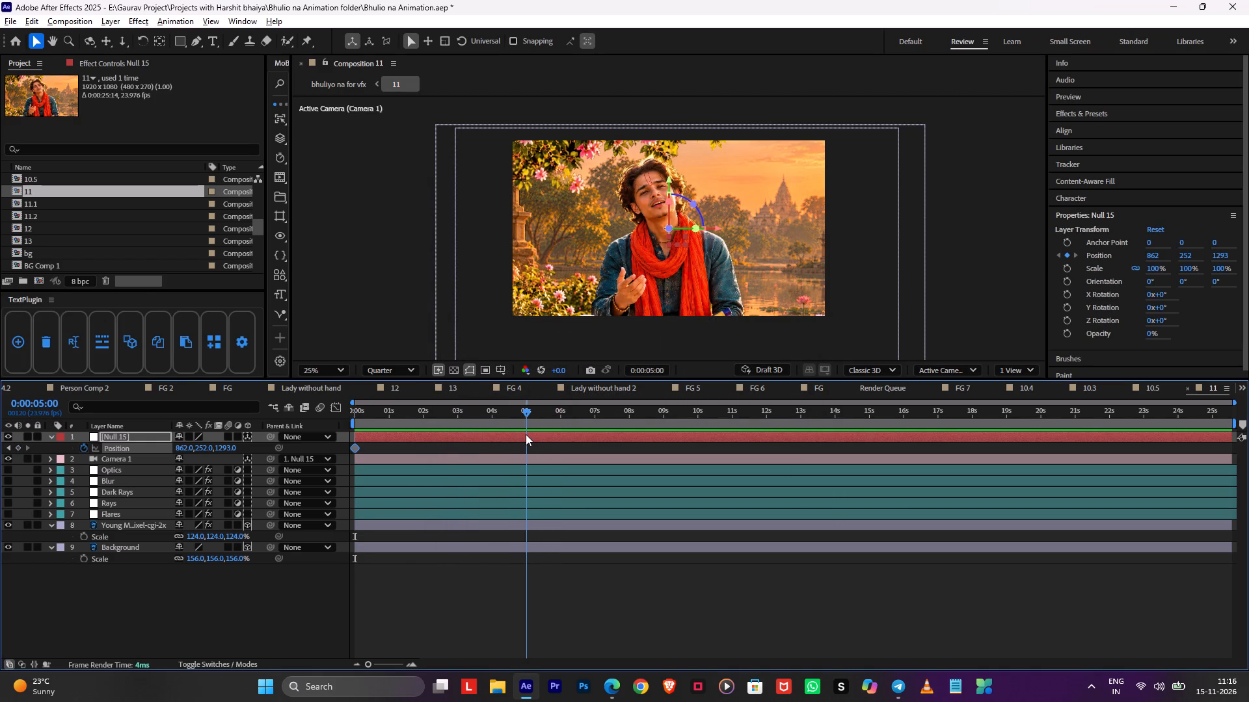
drag(526, 434, 525, 434)
key(ctrl+Right)
drag(205, 447, 272, 448)
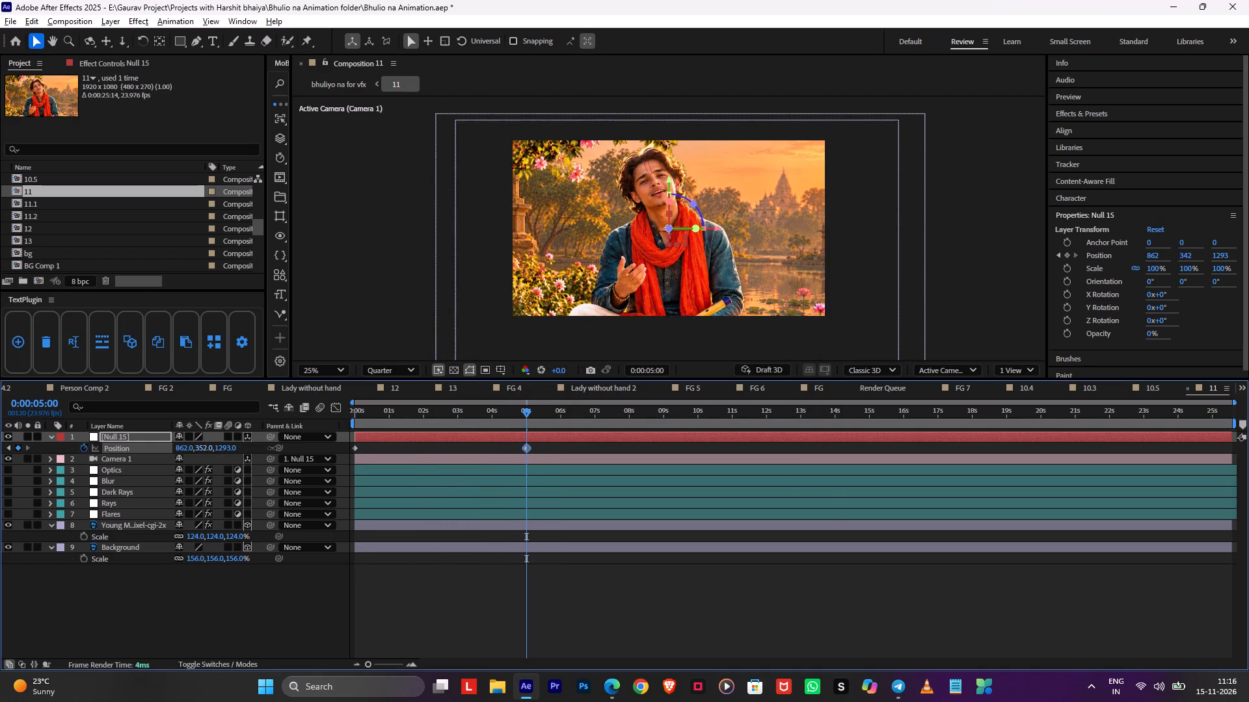
drag(272, 448, 273, 448)
drag(231, 450, 0, 466)
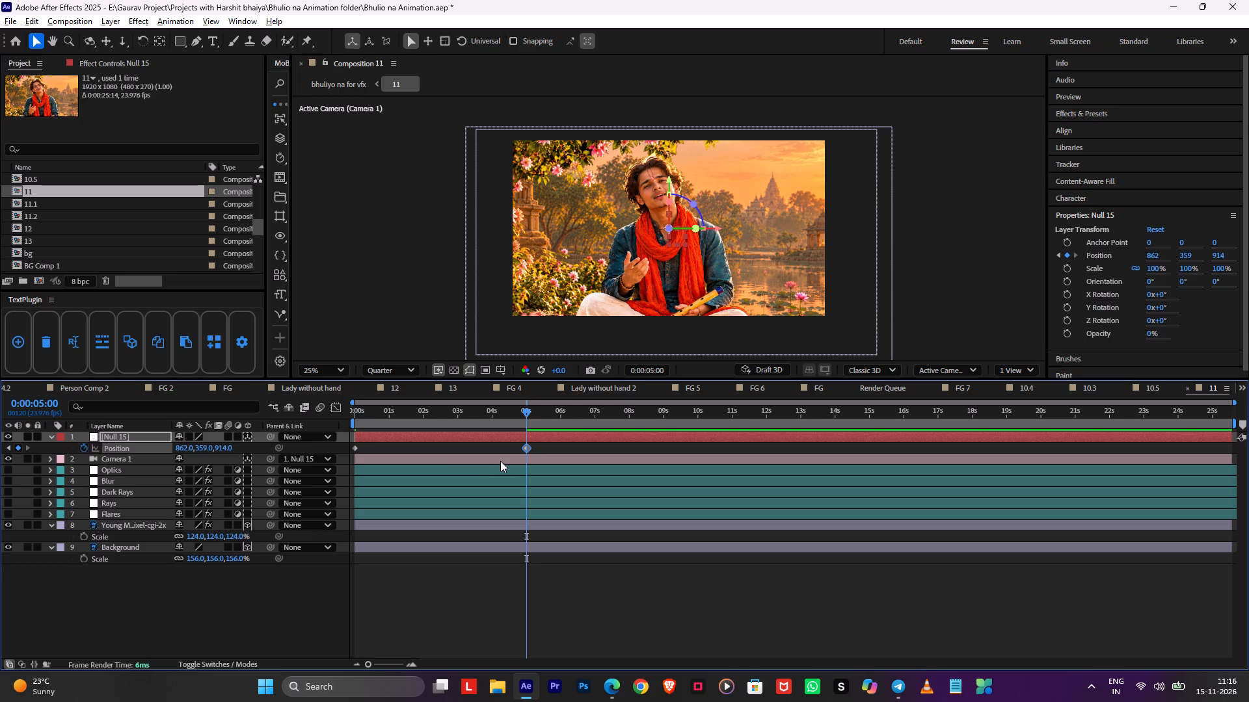
key(F9)
Return to the bhuliyo na for vfx composition and preview shot 11's camera move from the Image Segment 3 Start marker.
drag(505, 415, 198, 439)
key(Tab)
drag(142, 440, 136, 440)
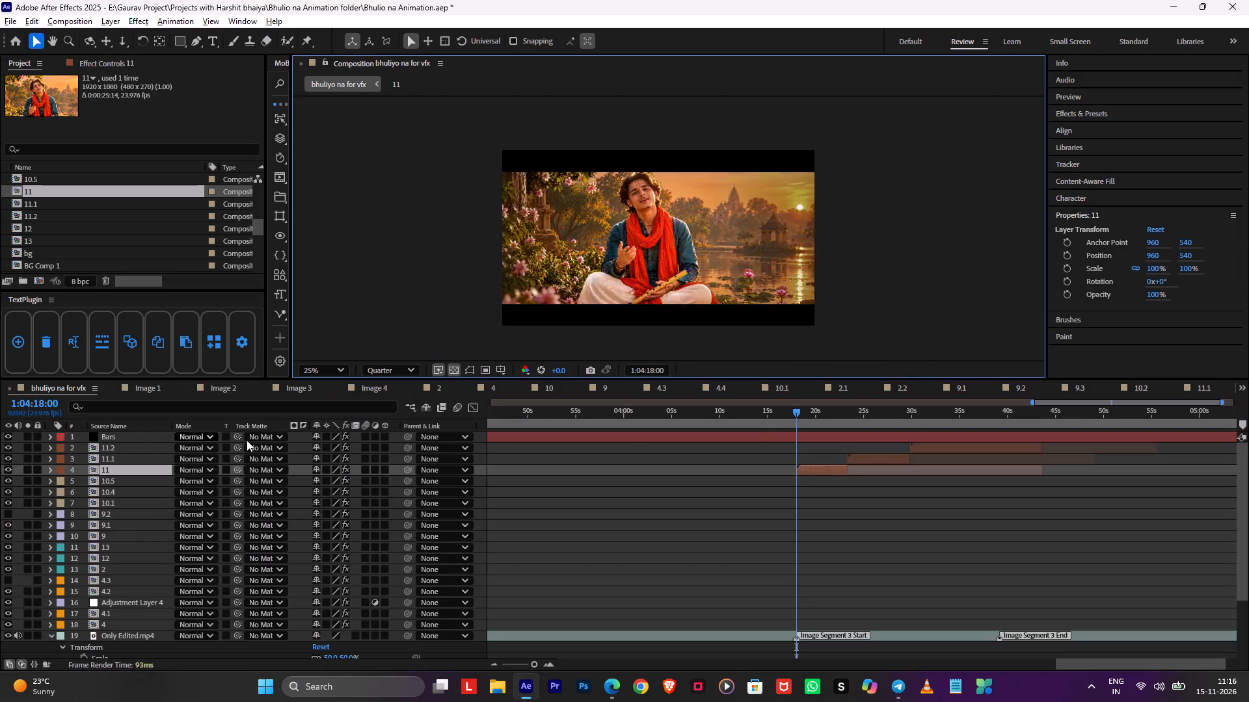
key(space)
alt+scroll(876, 474, up, 1)
alt+scroll(799, 480, up, 1)
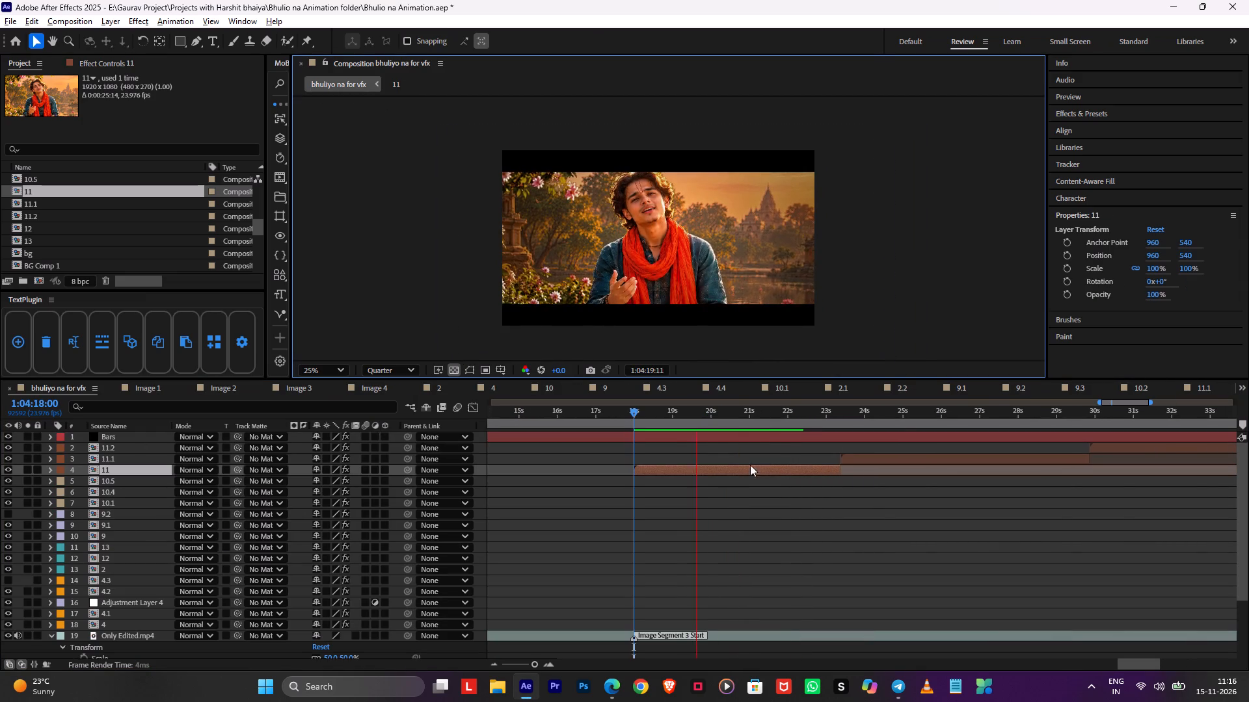
middle_drag(808, 447, 709, 460)
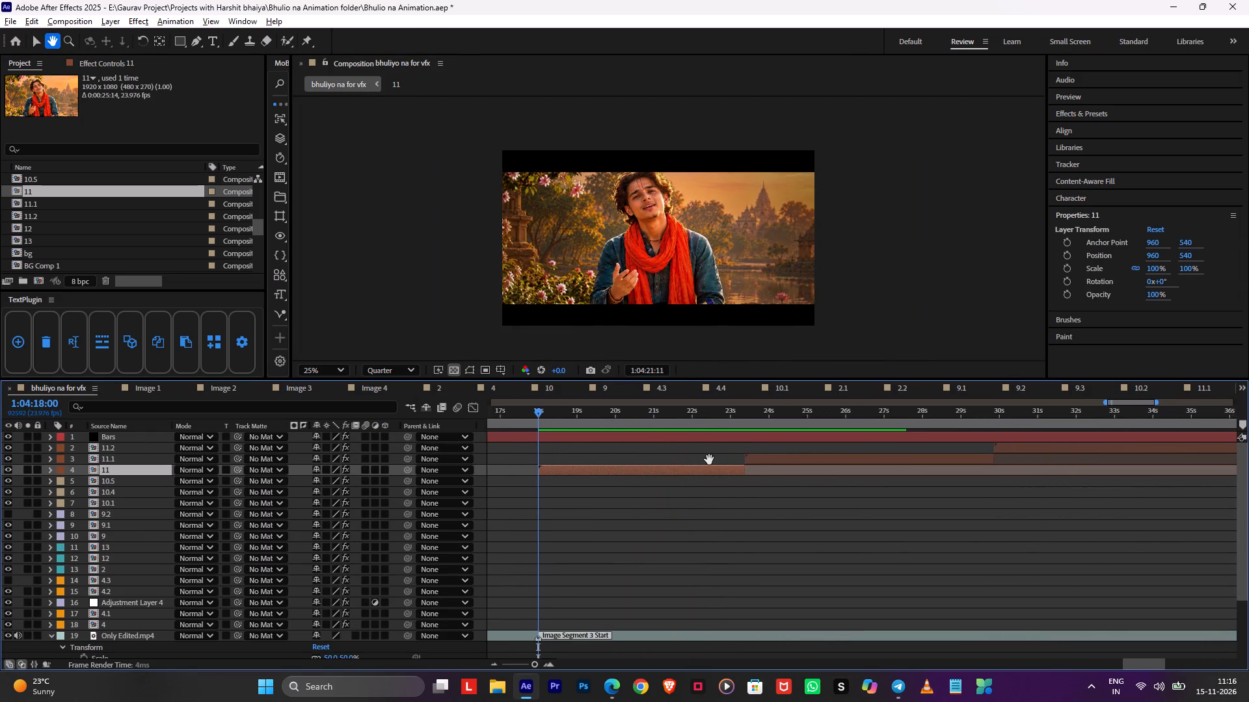
middle_drag(709, 460, 703, 461)
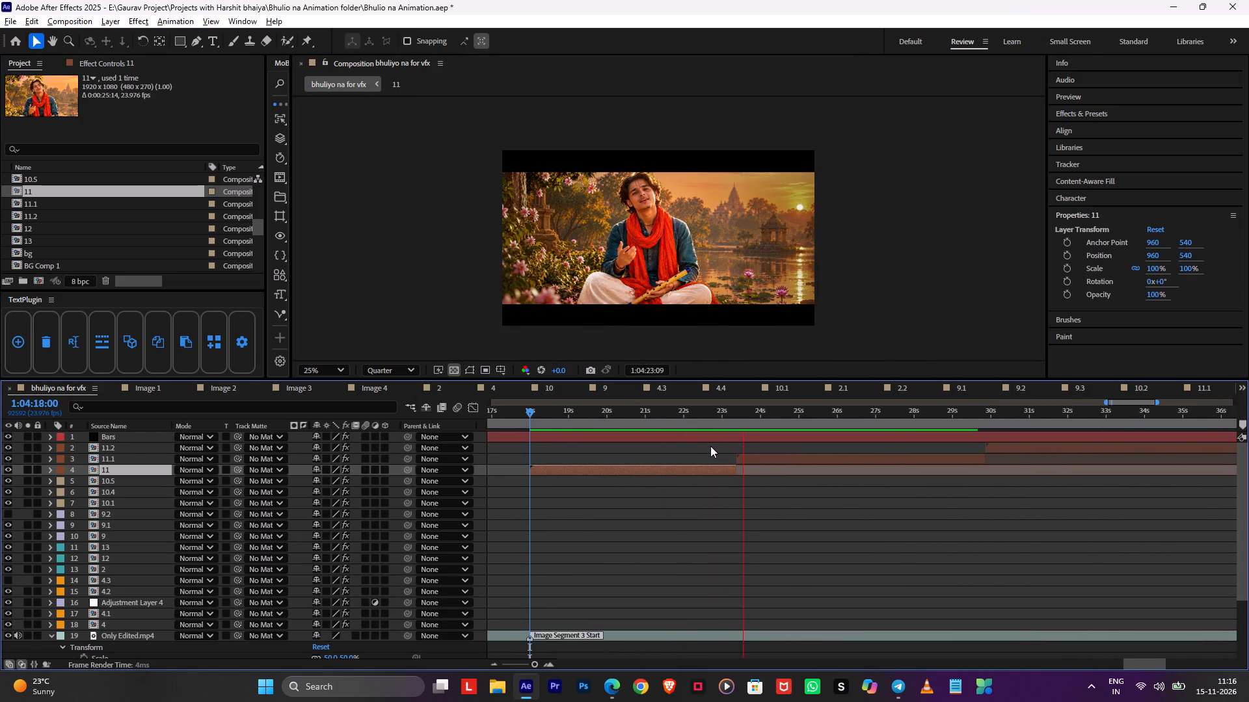